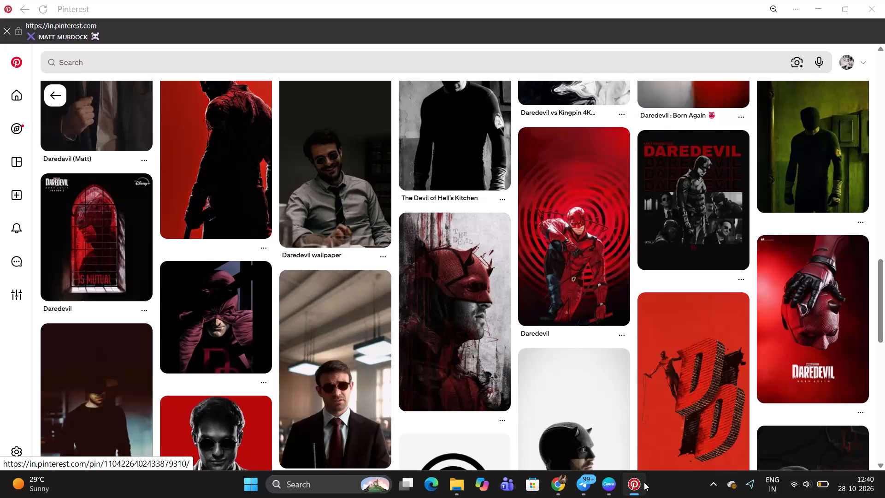
# Examine the Daredevil pins related to the open MATT MURDOCK pin for a suitable poster image.
pyautogui.scroll(-2, 273, 267)
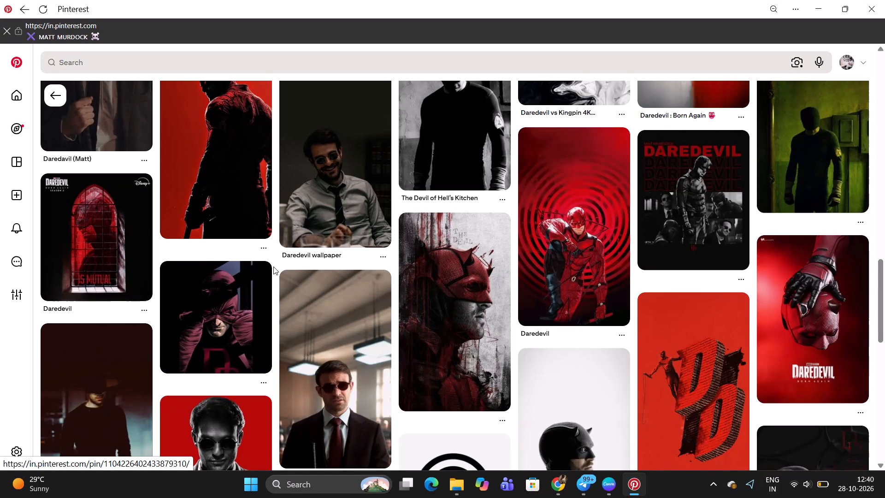
pyautogui.scroll(-2, 273, 267)
pyautogui.scroll(1, 273, 267)
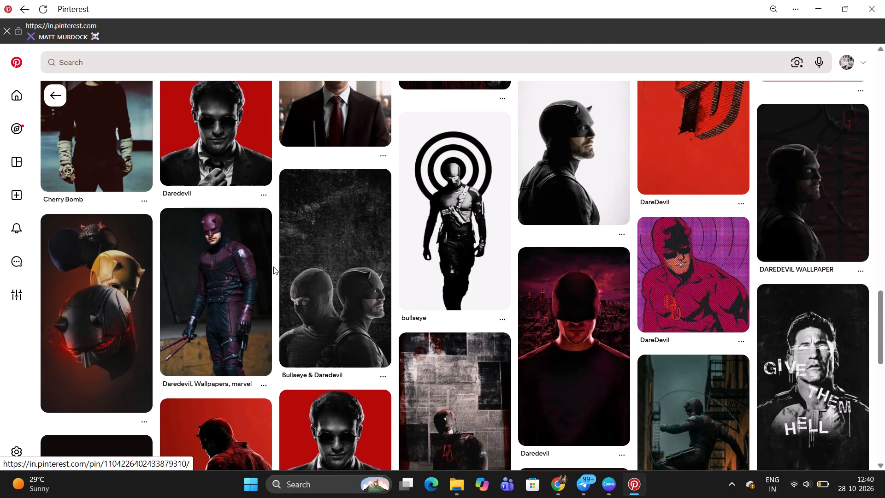
pyautogui.scroll(10, 273, 267)
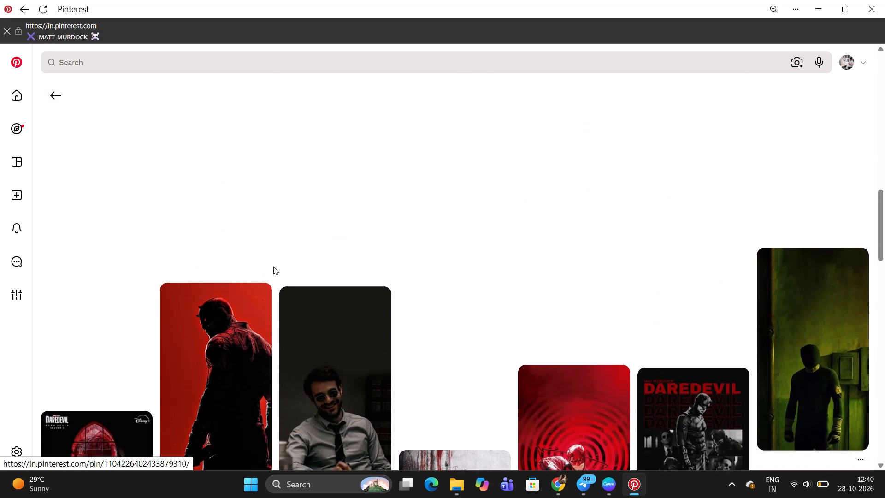
pyautogui.scroll(-1, 273, 267)
pyautogui.scroll(1, 273, 267)
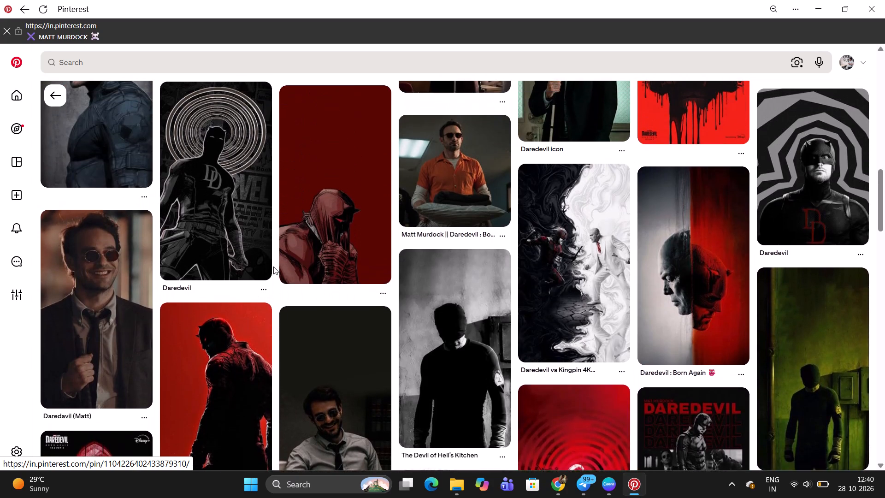
pyautogui.scroll(4, 273, 267)
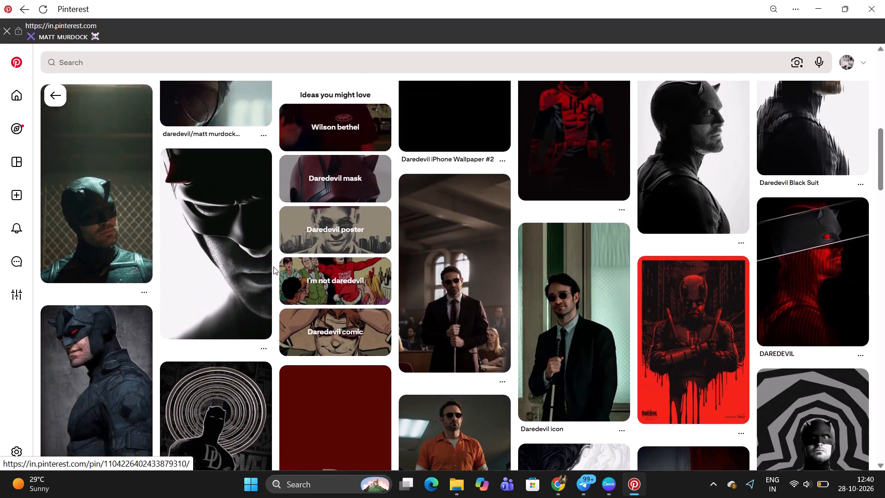
pyautogui.scroll(5, 273, 267)
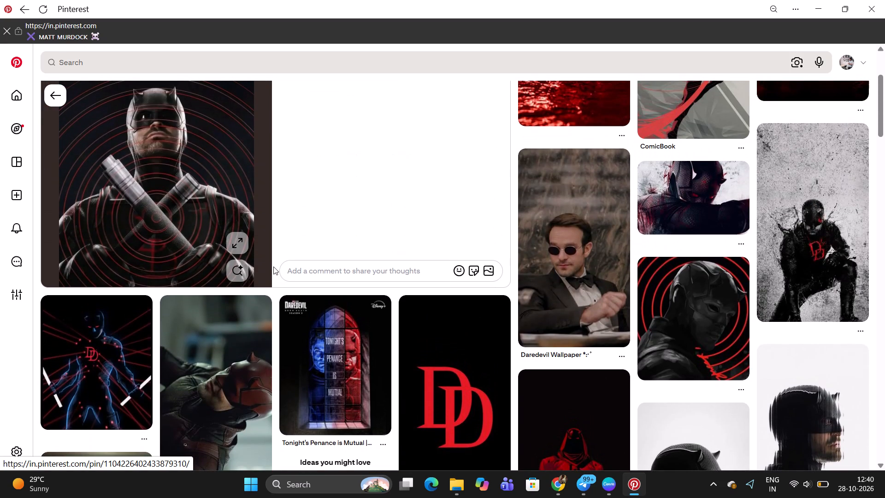
pyautogui.scroll(3, 273, 267)
pyautogui.scroll(-5, 273, 267)
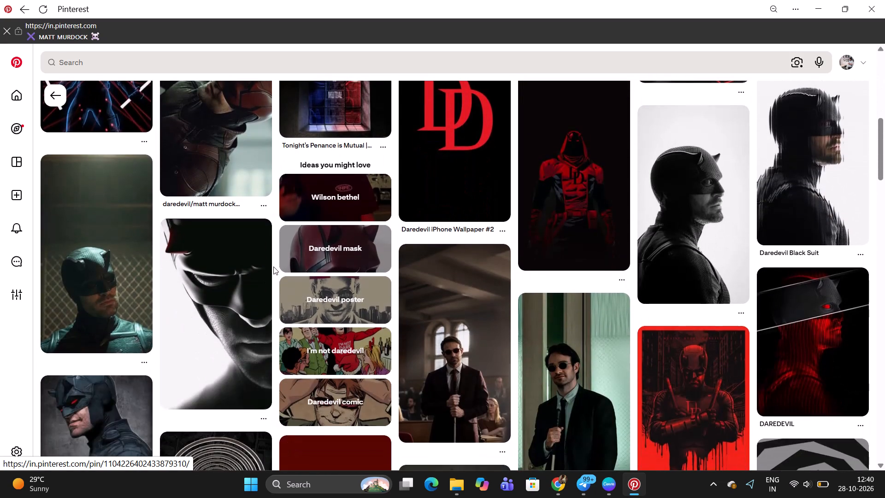
pyautogui.scroll(-4, 273, 267)
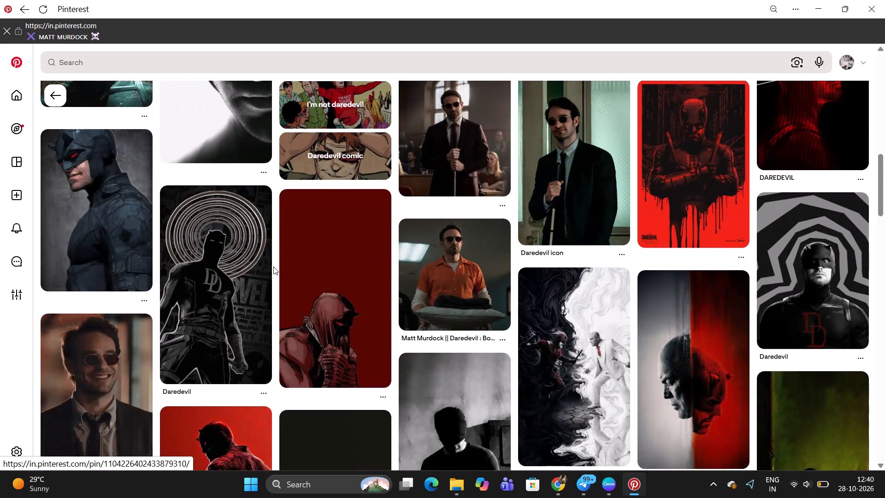
pyautogui.scroll(-6, 273, 267)
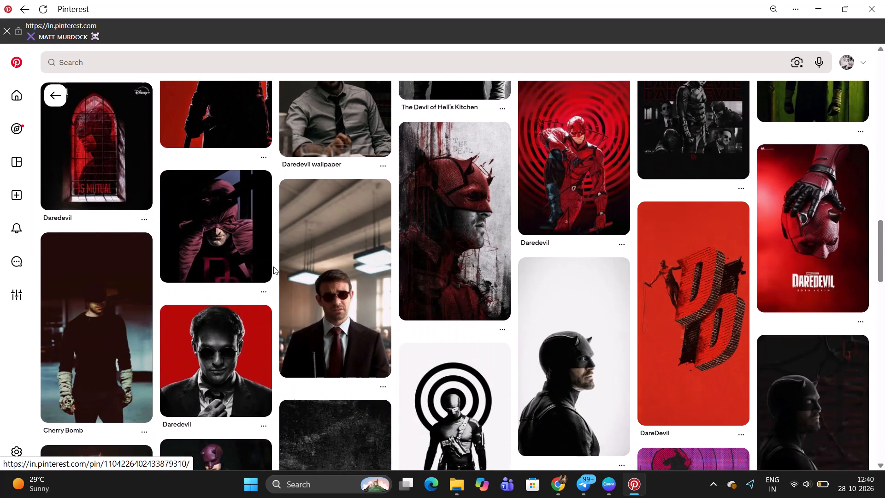
pyautogui.scroll(-2, 273, 267)
pyautogui.scroll(-2, 417, 325)
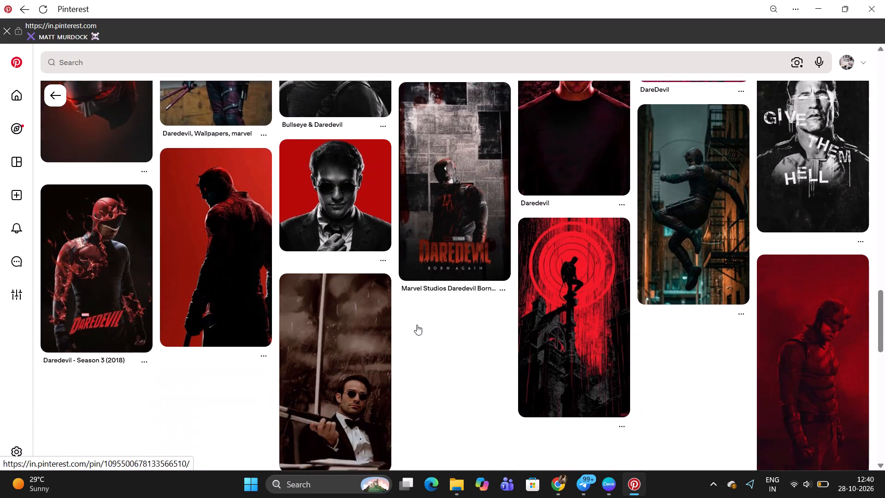
pyautogui.scroll(-2, 417, 325)
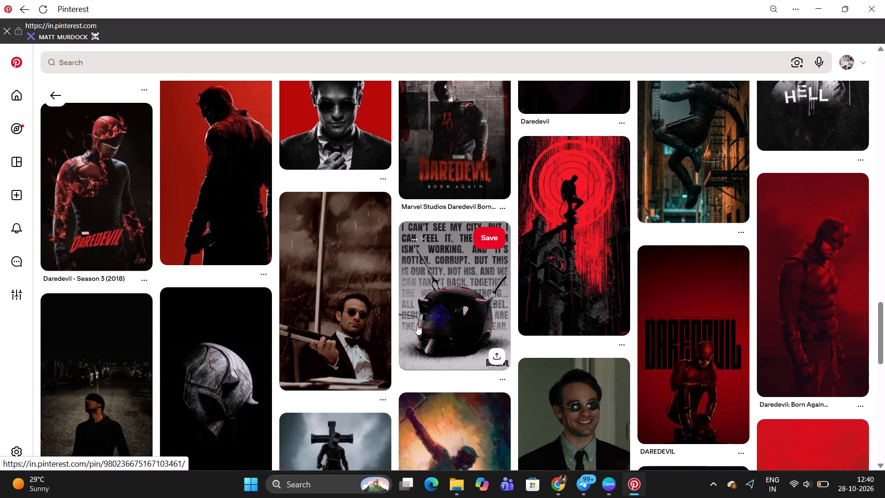
pyautogui.scroll(-1, 710, 389)
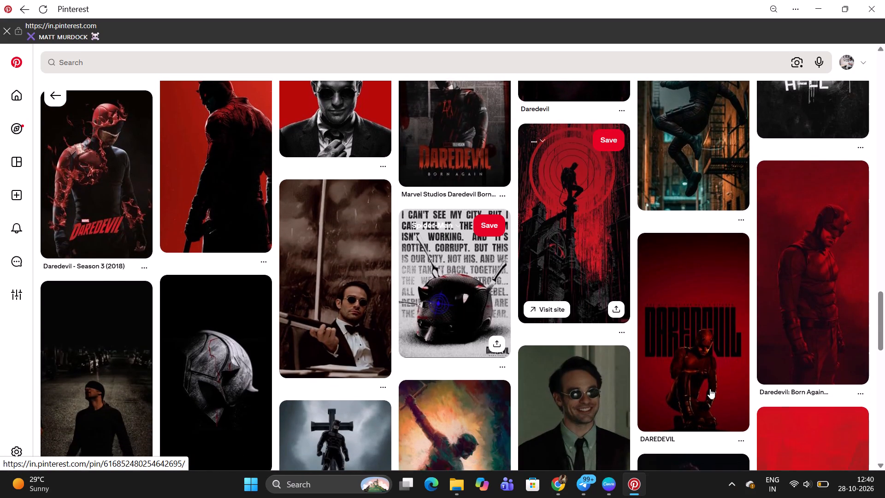
pyautogui.scroll(-2, 710, 389)
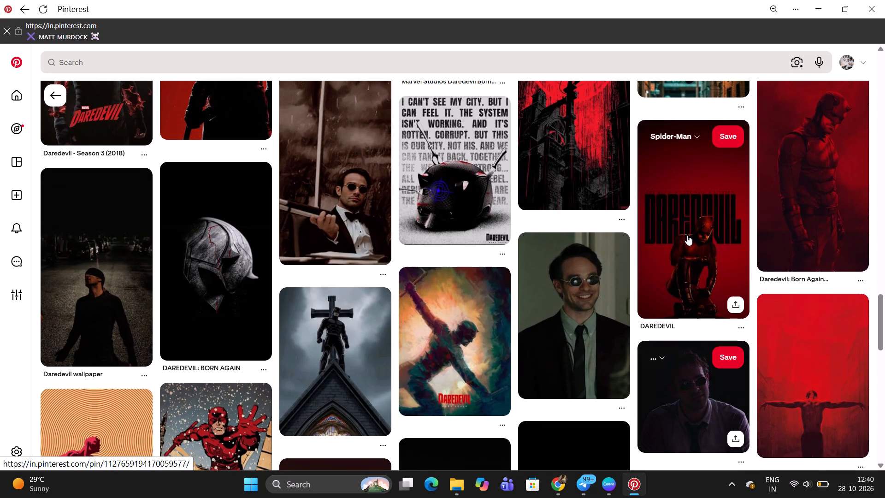
# Open the DAREDEVIL pin showing the crouching red figure below the large title and examine its related pins.
pyautogui.click(687, 235)
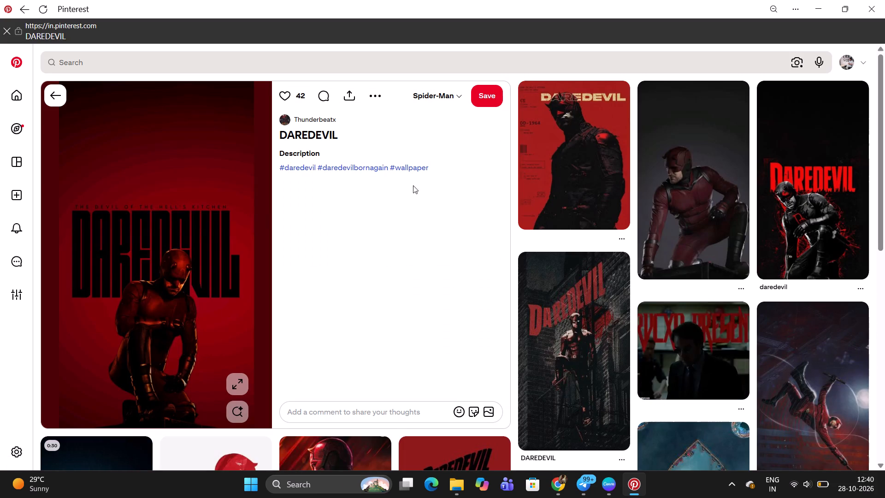
pyautogui.scroll(-2, 383, 245)
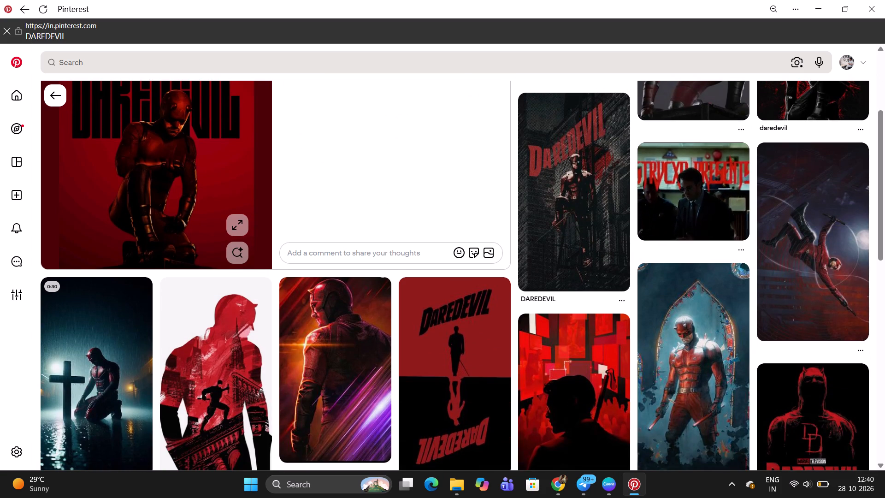
pyautogui.scroll(-3, 383, 245)
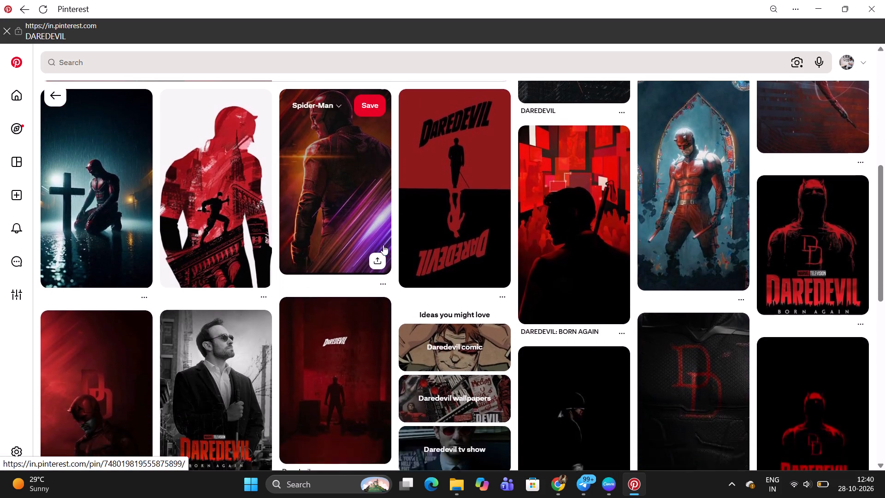
pyautogui.scroll(-1, 383, 245)
pyautogui.scroll(5, 383, 245)
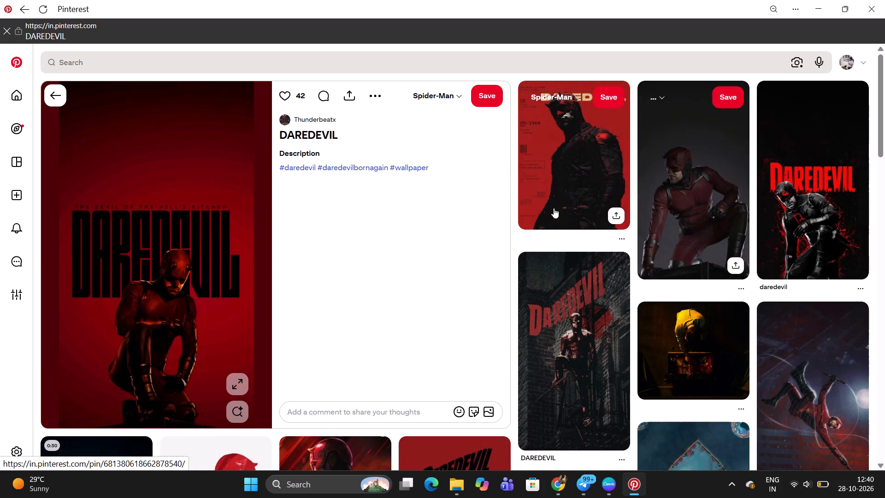
pyautogui.scroll(-1, 416, 273)
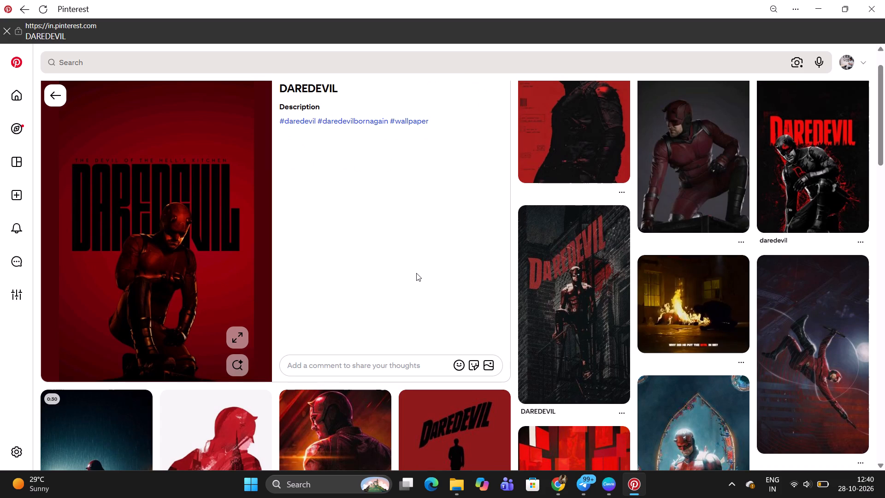
pyautogui.scroll(-2, 416, 273)
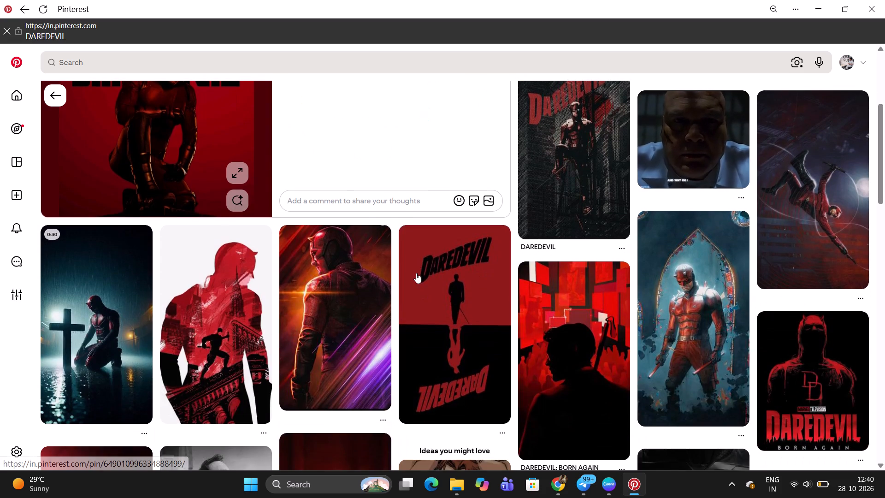
pyautogui.scroll(-5, 416, 273)
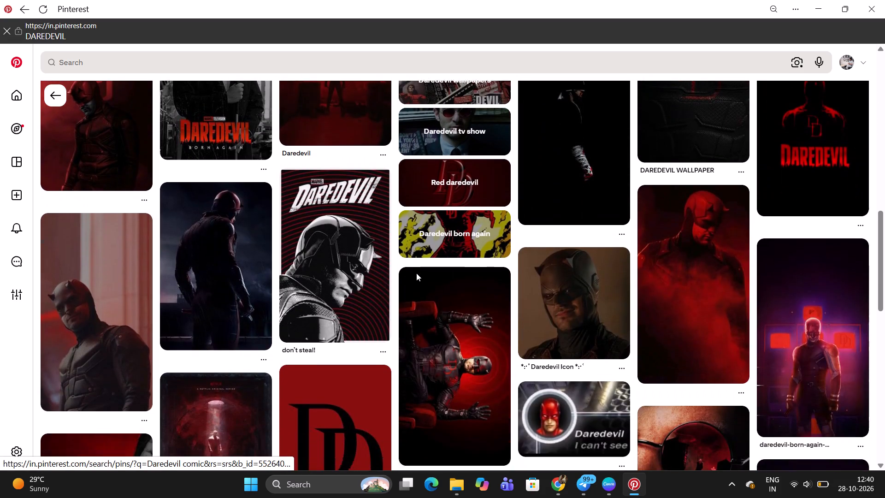
pyautogui.scroll(-2, 416, 273)
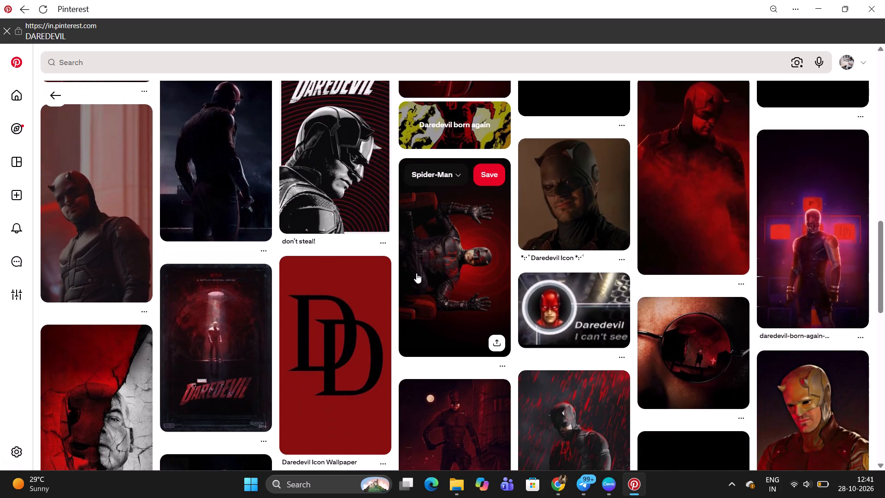
pyautogui.scroll(-5, 416, 273)
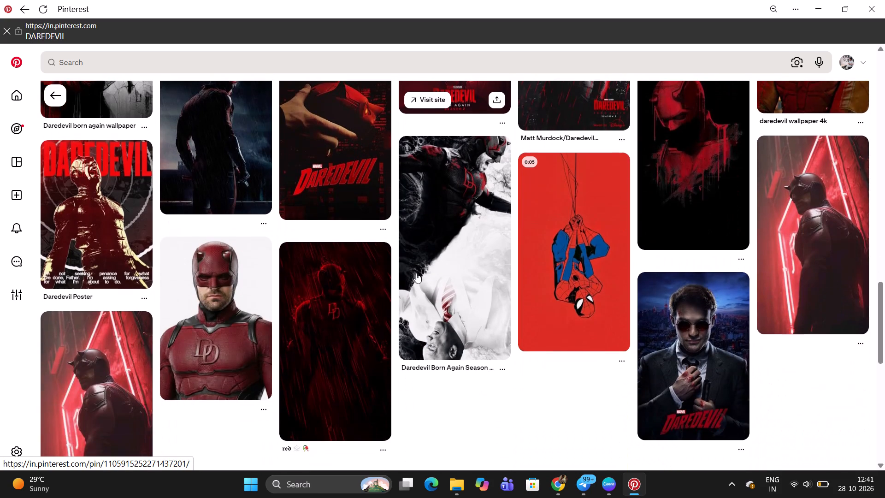
pyautogui.scroll(-2, 416, 273)
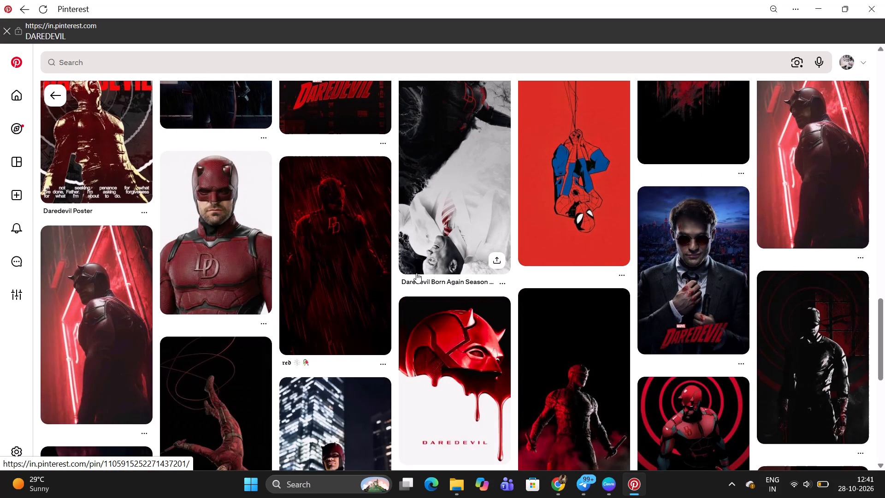
# Save the pin image of Daredevil in profile before red neon lights to Downloads as a JPG named Daredevil Poster.
pyautogui.click(92, 311)
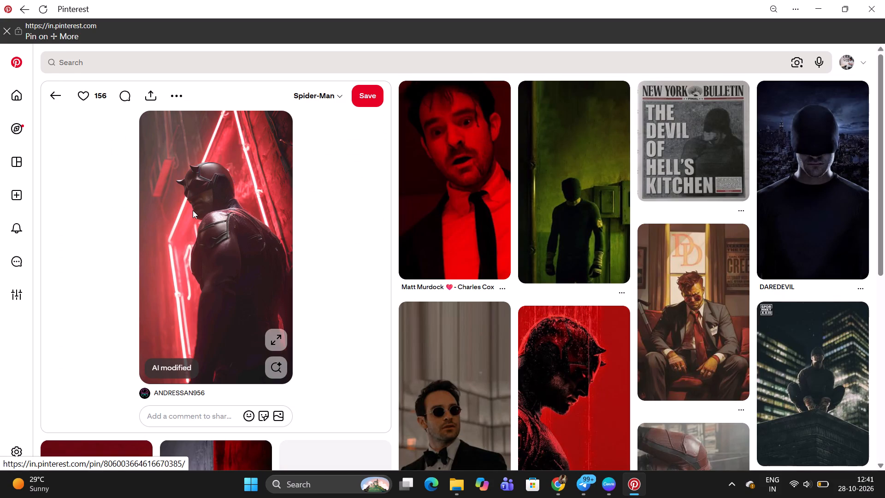
pyautogui.rightClick(193, 210)
pyautogui.click(236, 241)
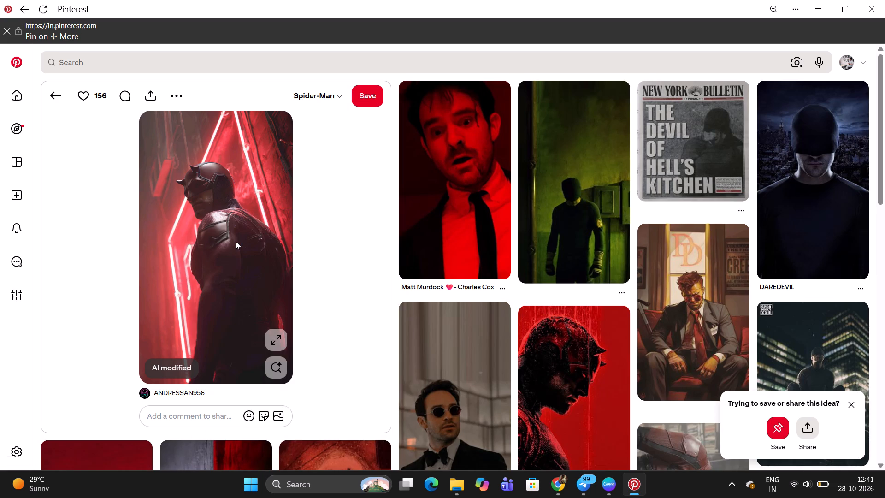
pyautogui.press('BackSpace')
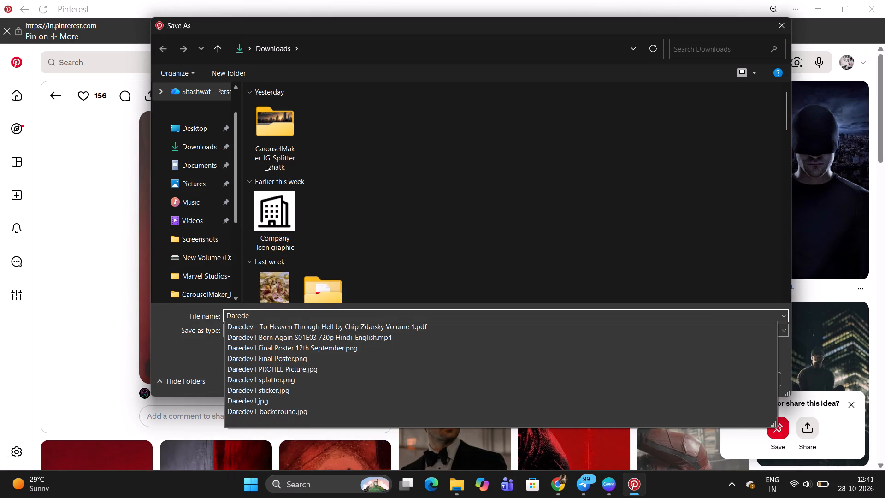
pyautogui.press('i')
pyautogui.press('BackSpace')
pyautogui.write('vol')
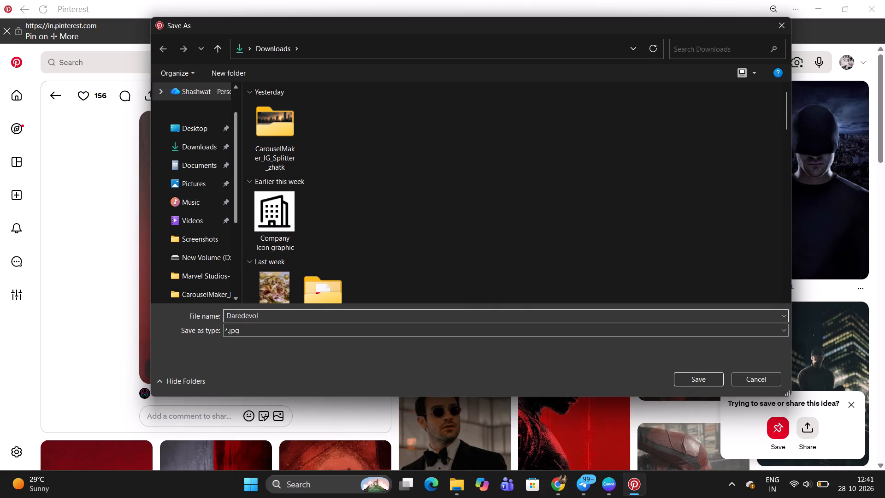
pyautogui.press('BackSpace')
pyautogui.press('BackSpace')
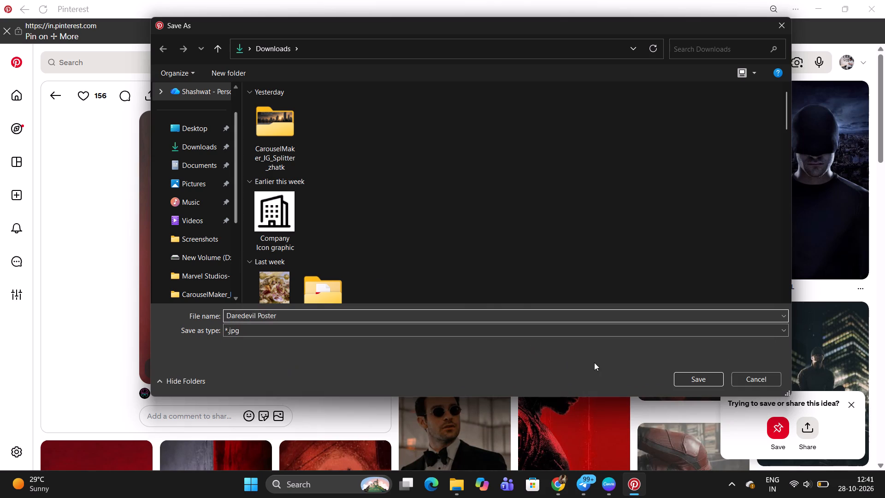
pyautogui.click(675, 371)
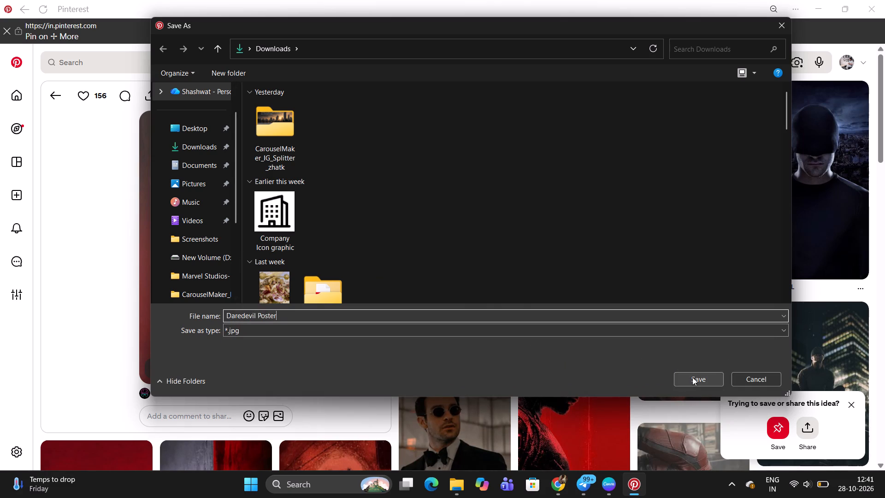
pyautogui.click(692, 377)
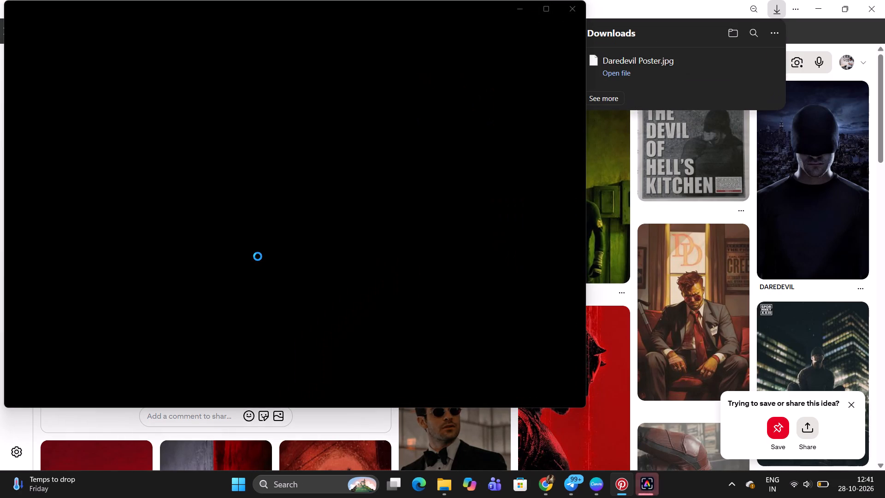
pyautogui.click(578, 15)
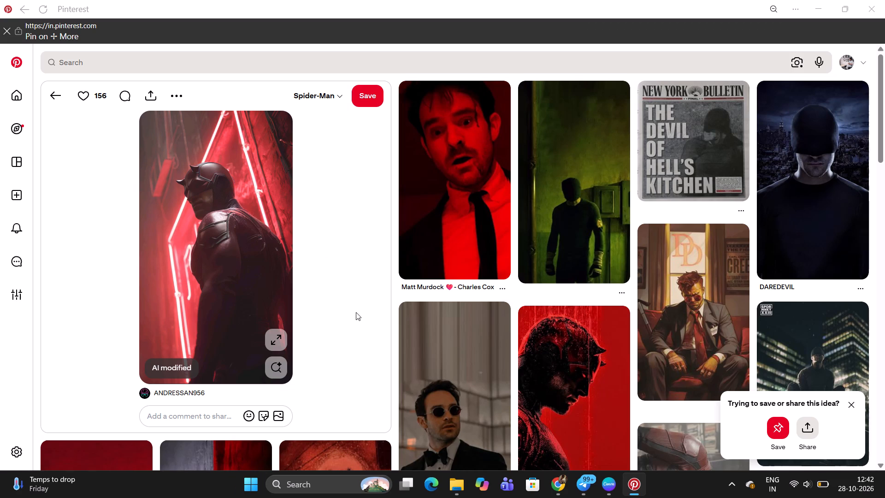
# Switch to Canva and close the blank Design- 29th October design.
pyautogui.click(612, 484)
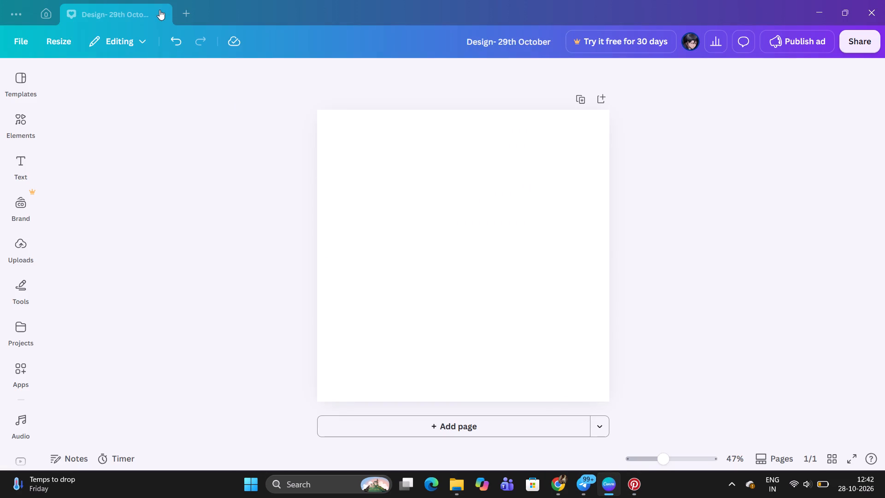
pyautogui.click(160, 14)
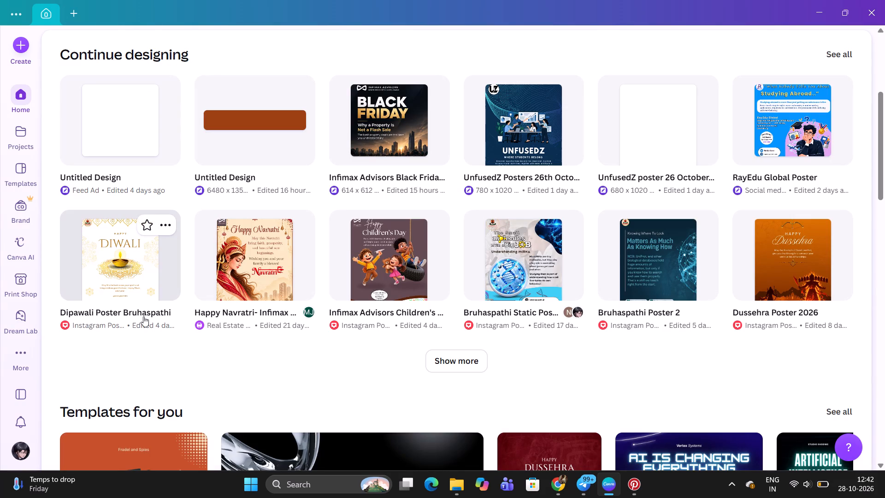
# Open the recent design Dipawali Poster Bruhaspathi.
pyautogui.scroll(1, 142, 365)
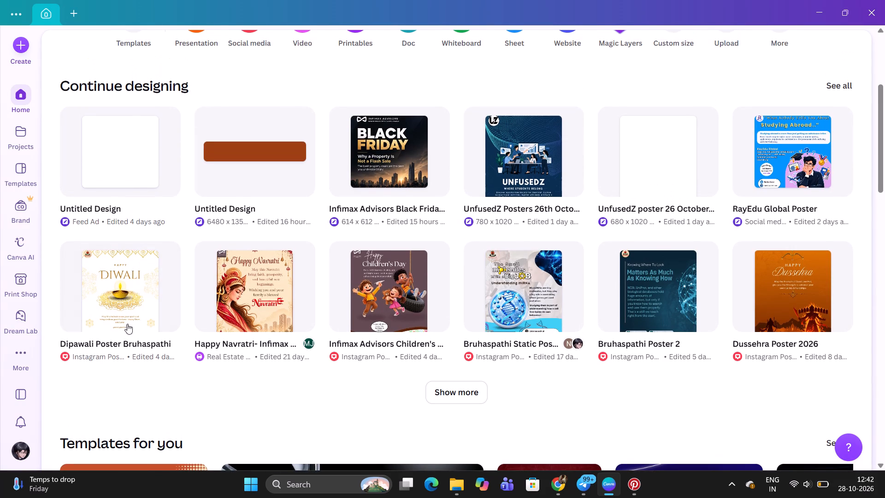
pyautogui.click(122, 302)
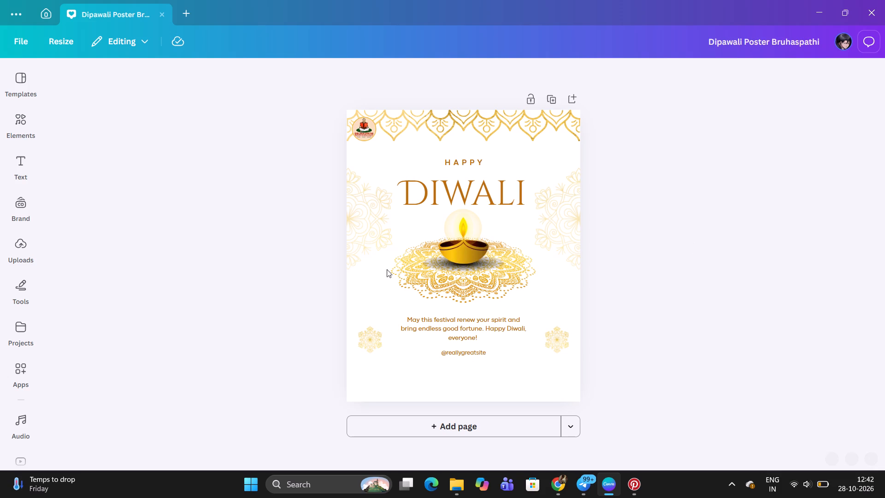
# Delete the diya artwork, the DIWALI and HAPPY headings, the ornamental top border and the round logo from the poster.
pyautogui.click(182, 209)
pyautogui.click(432, 265)
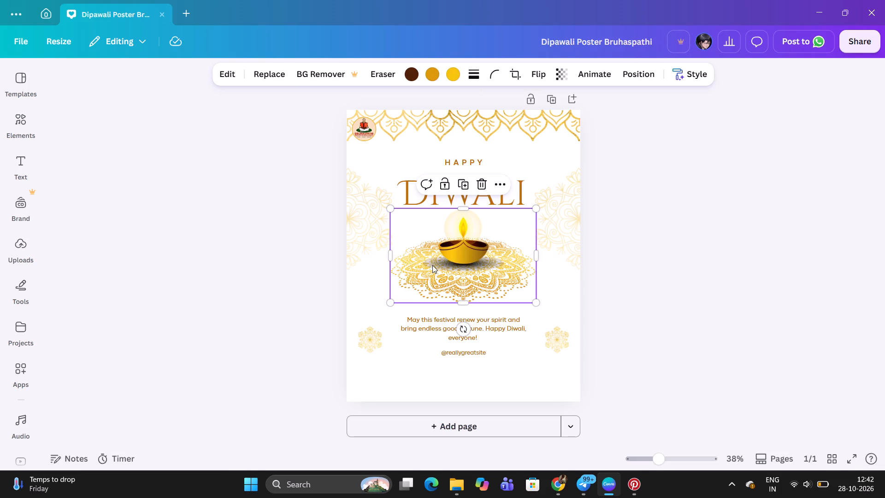
pyautogui.press('Delete')
pyautogui.click(479, 184)
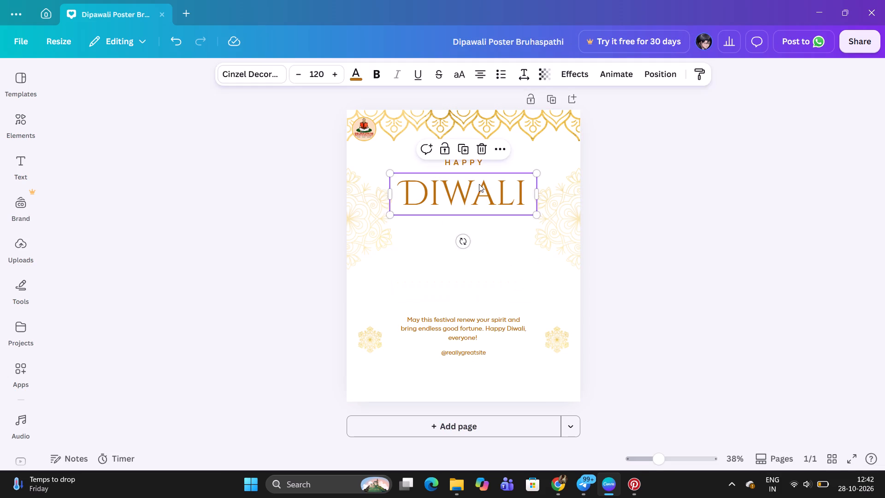
pyautogui.press('Delete')
pyautogui.click(474, 162)
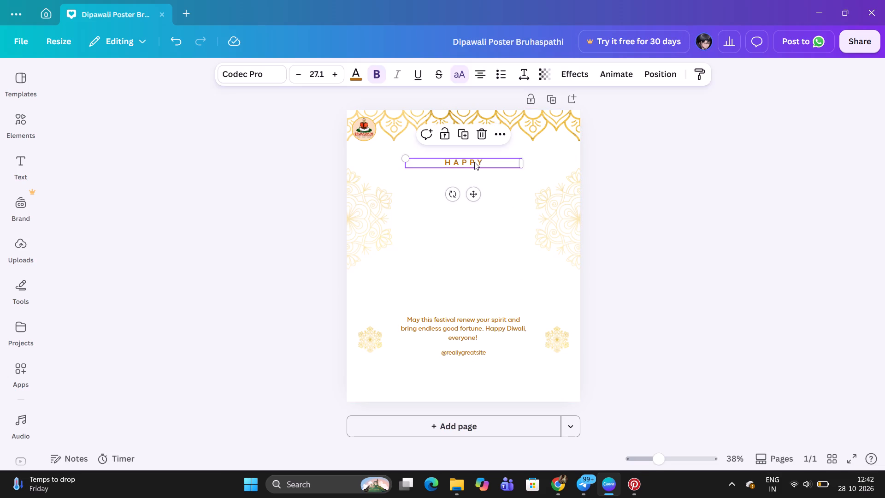
pyautogui.press('Delete')
pyautogui.click(496, 113)
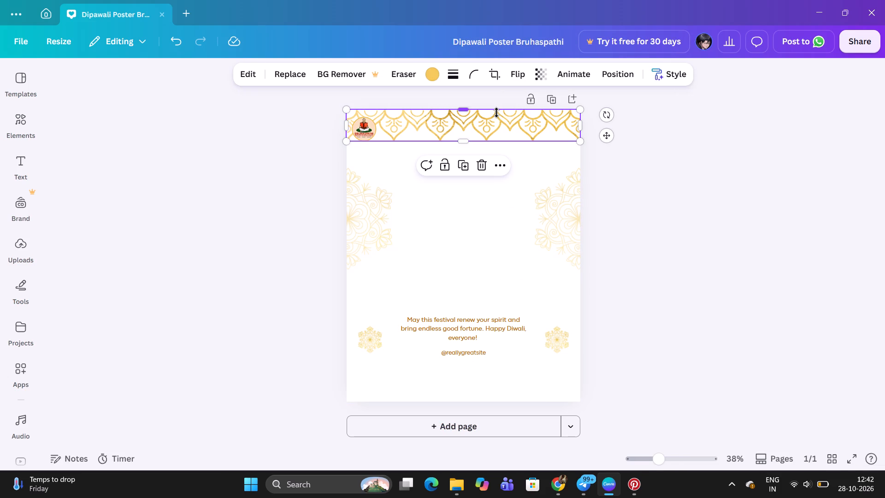
pyautogui.press('Delete')
pyautogui.click(371, 131)
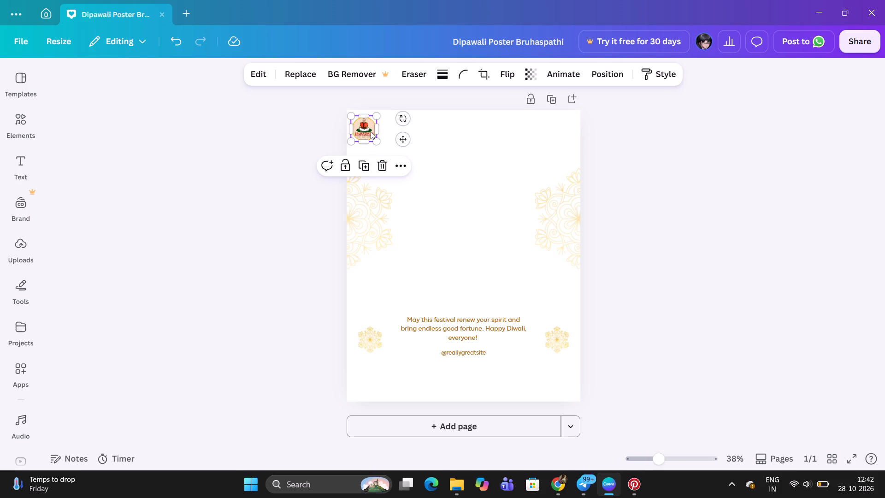
pyautogui.press('Delete')
pyautogui.click(366, 204)
pyautogui.press('Delete')
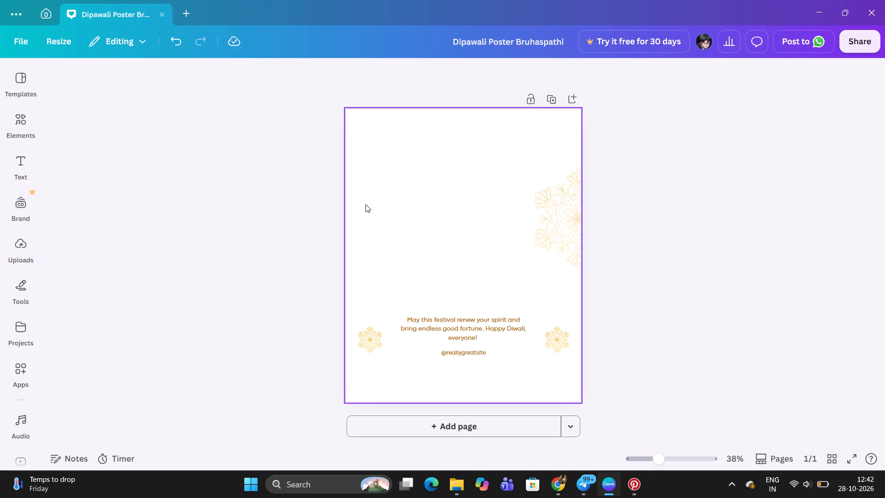
pyautogui.click(578, 188)
pyautogui.press('Delete')
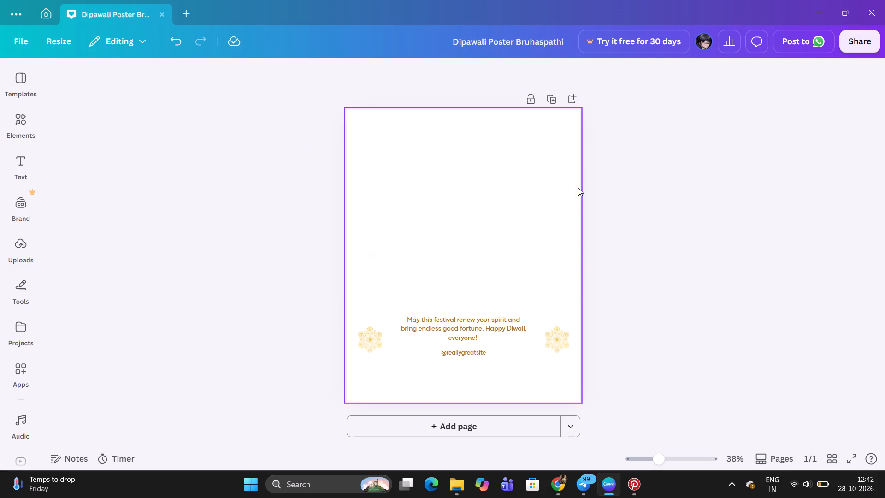
pyautogui.click(481, 322)
pyautogui.press('Delete')
pyautogui.press('BackSpace')
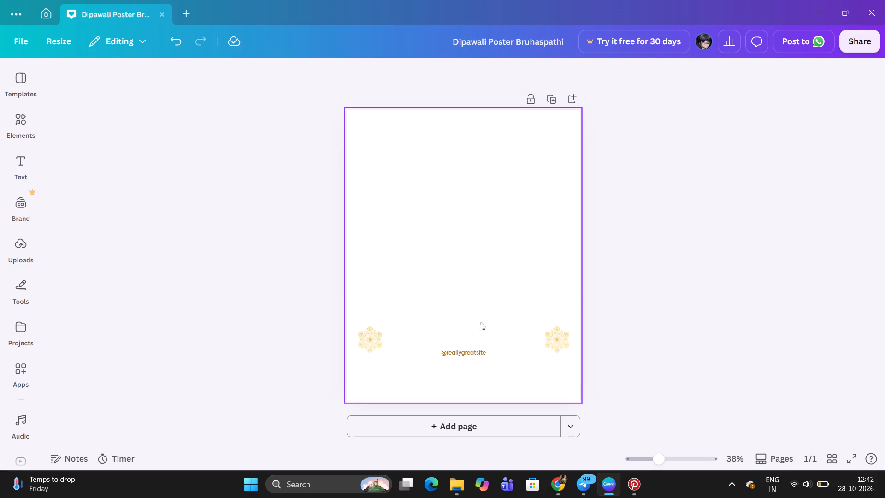
pyautogui.click(483, 355)
pyautogui.press('Delete')
pyautogui.click(374, 351)
pyautogui.press('Delete')
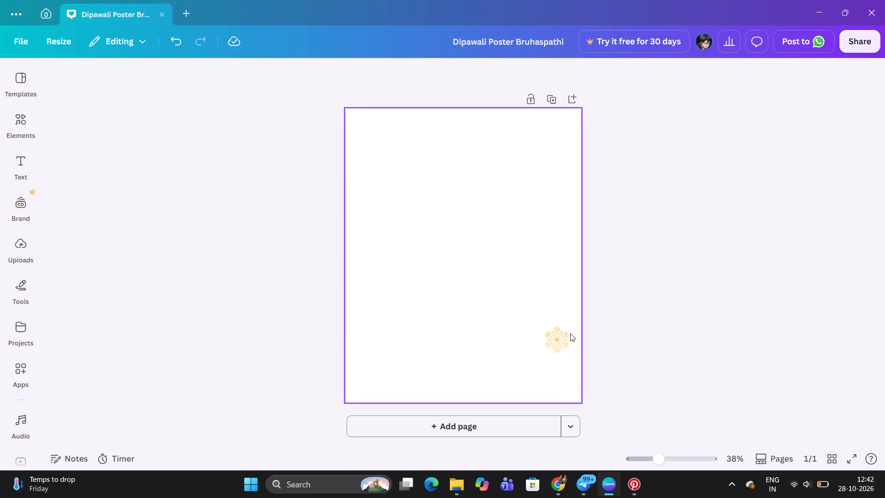
pyautogui.click(550, 344)
pyautogui.press('Delete')
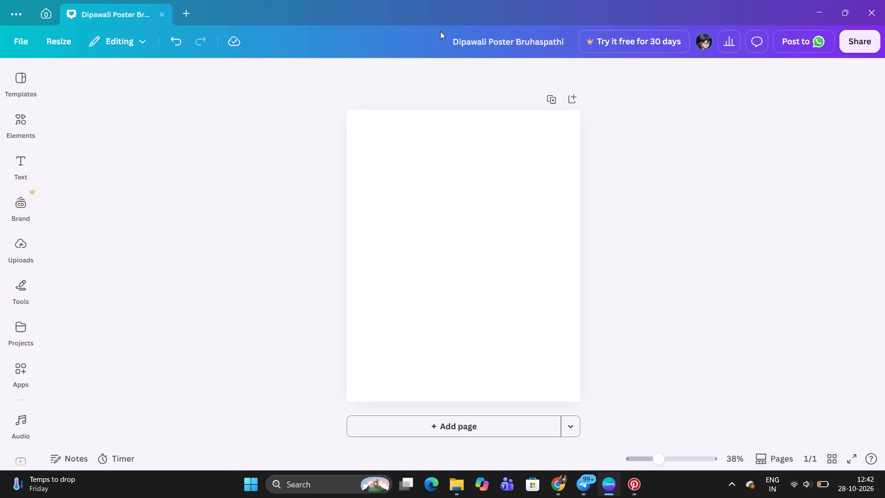
# Rename the design as Daredevil Poster 29th October.
pyautogui.click(532, 42)
pyautogui.press('Right')
pyautogui.press('Right')
pyautogui.press('Right')
pyautogui.press('Right')
pyautogui.press('Right')
pyautogui.press('Right')
pyautogui.press('Right')
pyautogui.press('Right')
pyautogui.press('Right')
pyautogui.press('Right')
pyautogui.press('Right')
pyautogui.press('Right')
pyautogui.press('Right')
pyautogui.press('Right')
pyautogui.press('Right')
pyautogui.press('Right')
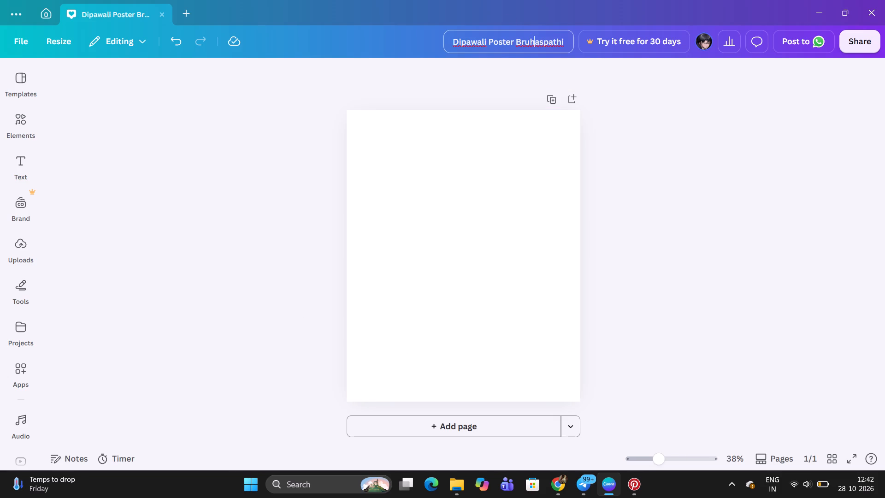
pyautogui.press('BackSpace')
pyautogui.press('BackSpace')
pyautogui.press('BackSpace')
pyautogui.press('BackSpace')
pyautogui.press('BackSpace')
pyautogui.press('BackSpace')
pyautogui.press('BackSpace')
pyautogui.press('BackSpace')
pyautogui.press('BackSpace')
pyautogui.press('BackSpace')
pyautogui.press('BackSpace')
pyautogui.press('BackSpace')
pyautogui.press('BackSpace')
pyautogui.press('BackSpace')
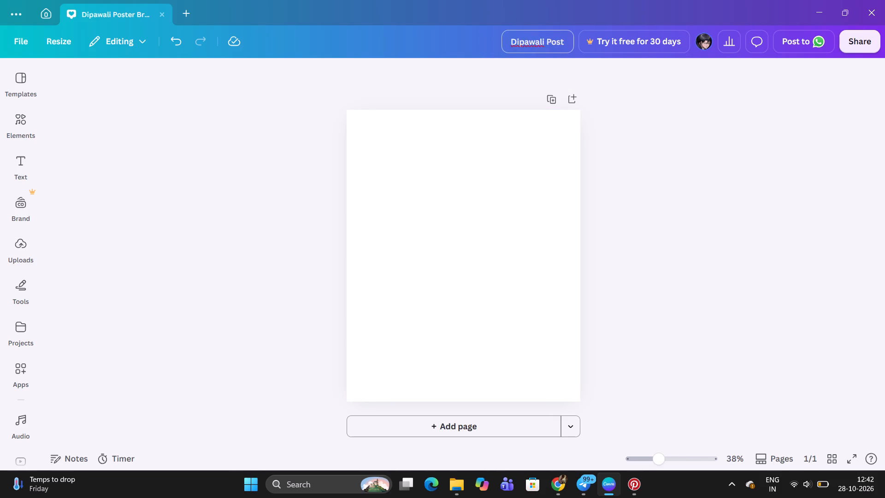
pyautogui.press('BackSpace')
pyautogui.press('BackSpace')
pyautogui.press('BackSpace')
pyautogui.press('BackSpace')
pyautogui.press('BackSpace')
pyautogui.press('BackSpace')
pyautogui.press('BackSpace')
pyautogui.press('BackSpace')
pyautogui.press('BackSpace')
pyautogui.press('BackSpace')
pyautogui.press('BackSpace')
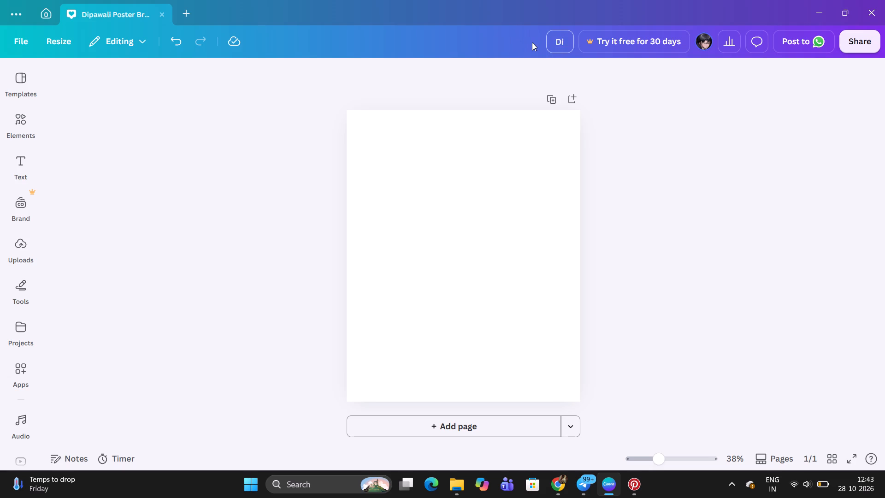
pyautogui.press('BackSpace')
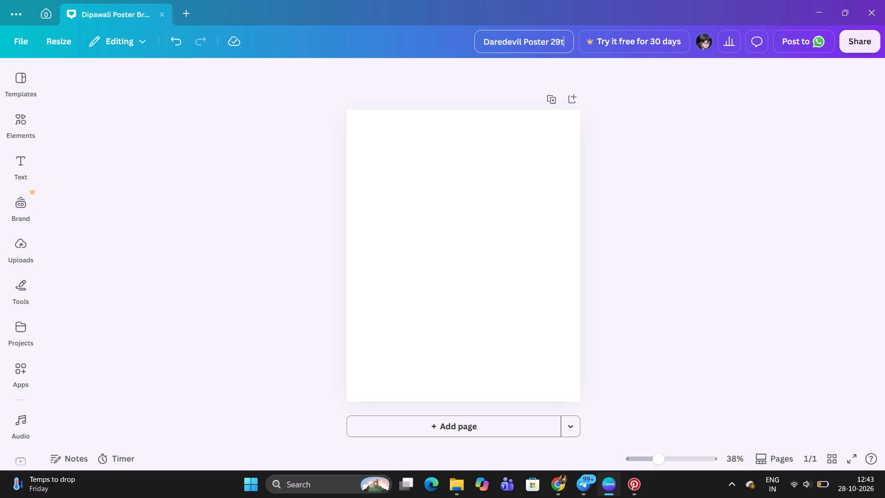
pyautogui.write('ctober')
pyautogui.click(672, 157)
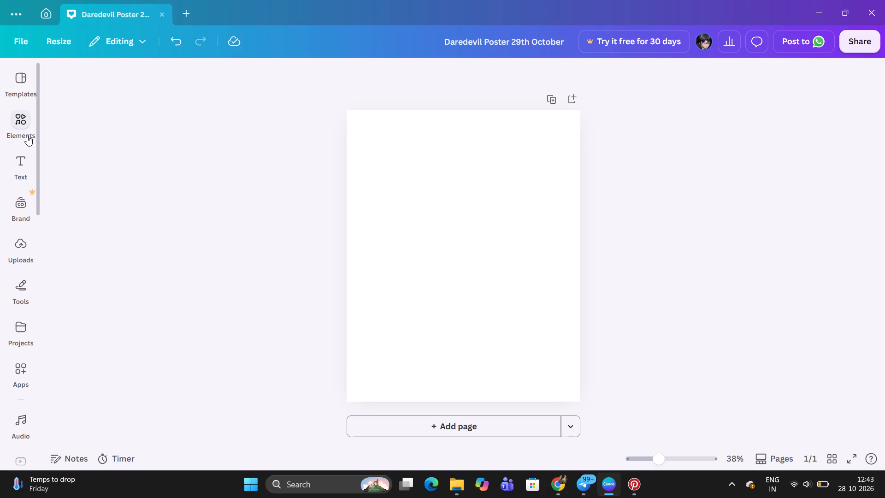
# Upload the Daredevil Poster image from the Downloads folder to the design's uploads.
pyautogui.click(21, 244)
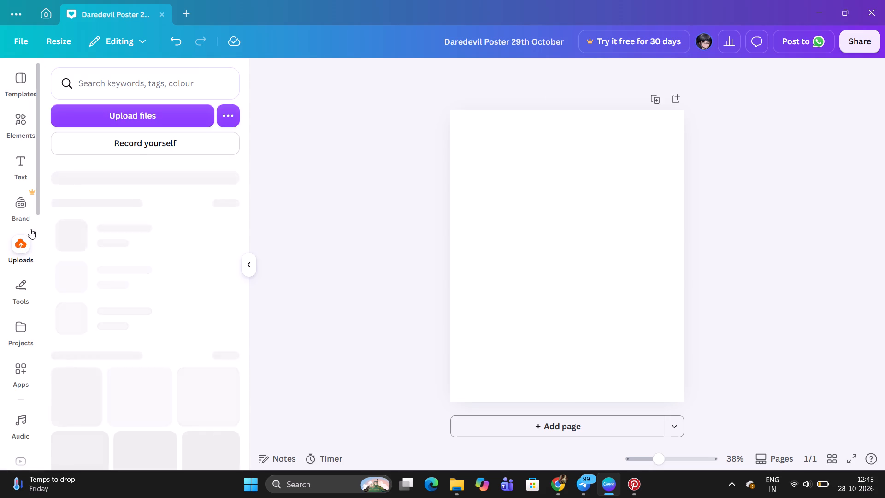
pyautogui.click(176, 111)
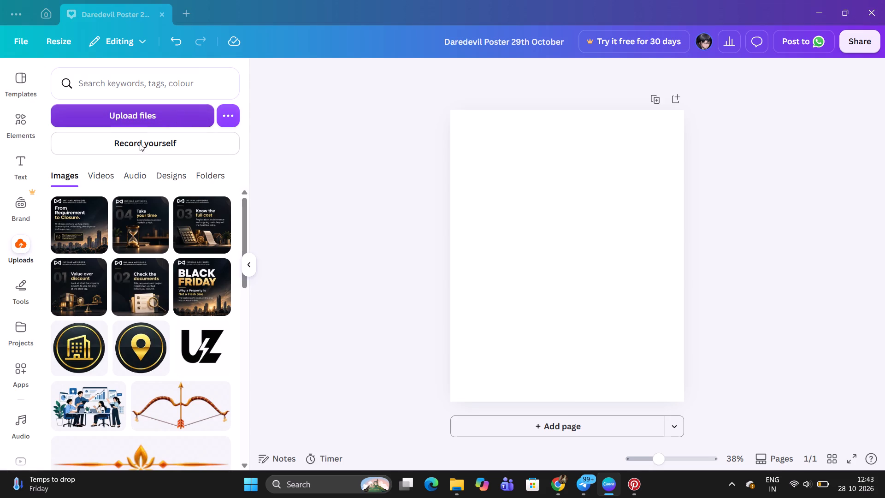
pyautogui.click(156, 132)
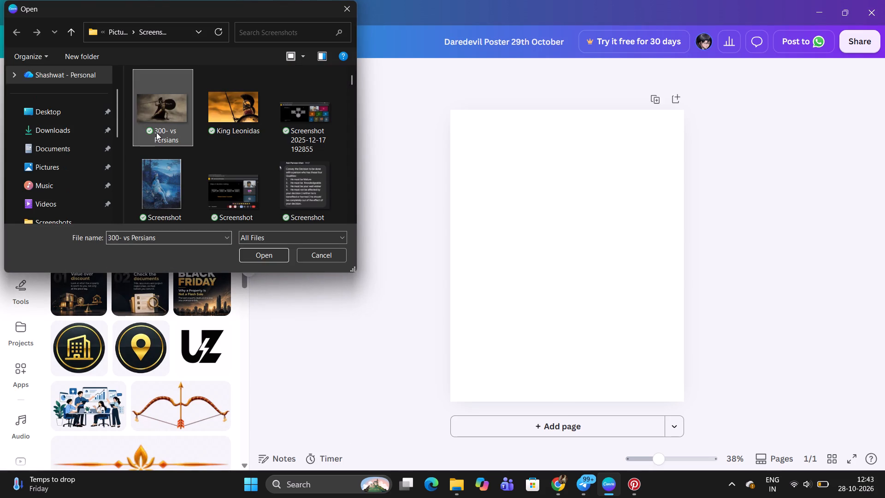
pyautogui.click(77, 130)
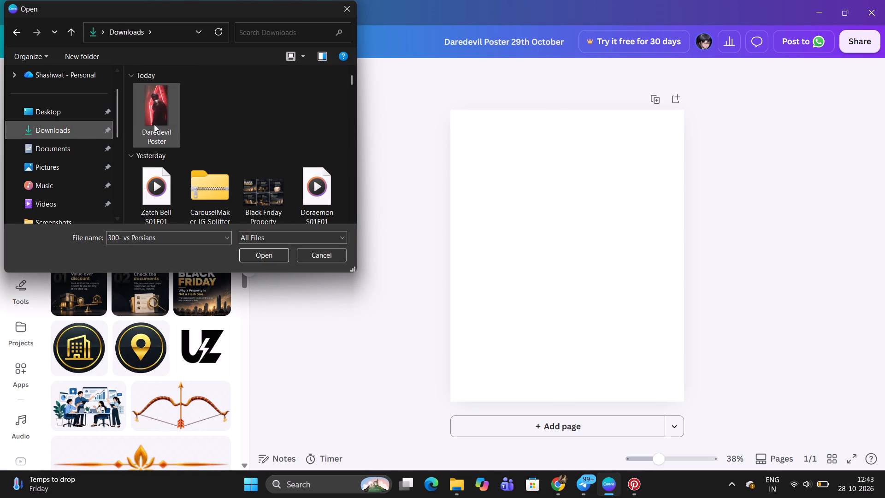
pyautogui.click(154, 125)
pyautogui.click(260, 254)
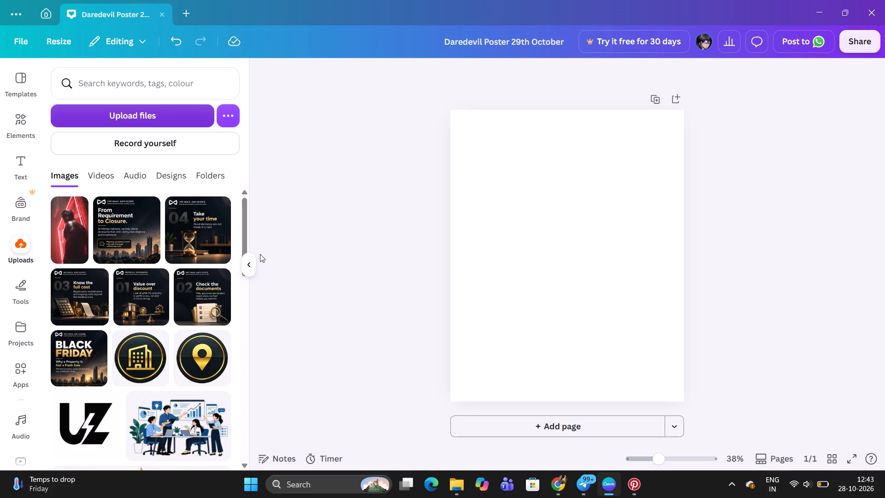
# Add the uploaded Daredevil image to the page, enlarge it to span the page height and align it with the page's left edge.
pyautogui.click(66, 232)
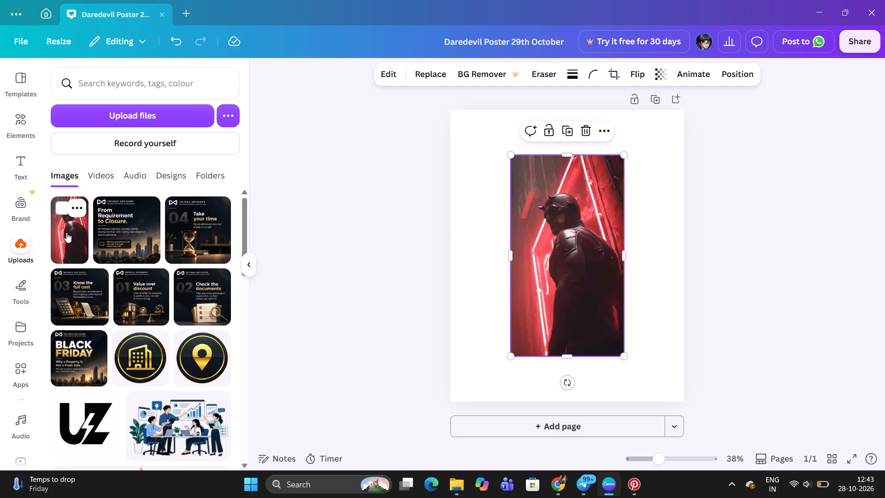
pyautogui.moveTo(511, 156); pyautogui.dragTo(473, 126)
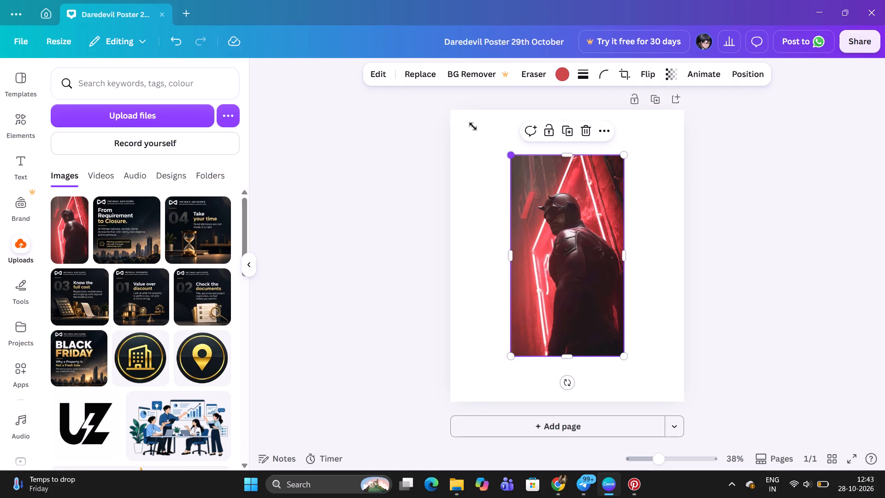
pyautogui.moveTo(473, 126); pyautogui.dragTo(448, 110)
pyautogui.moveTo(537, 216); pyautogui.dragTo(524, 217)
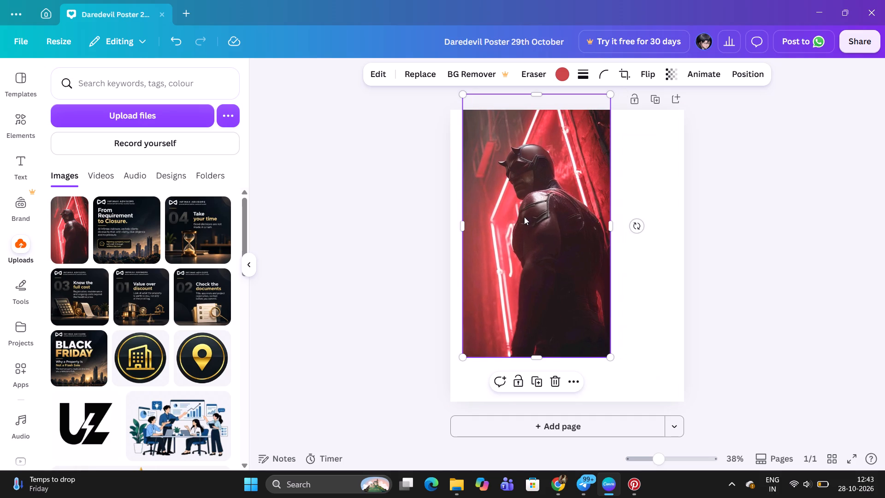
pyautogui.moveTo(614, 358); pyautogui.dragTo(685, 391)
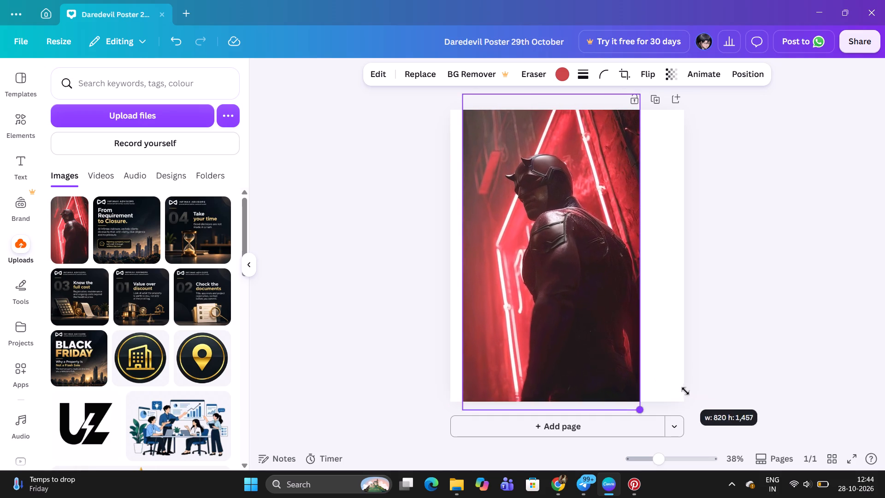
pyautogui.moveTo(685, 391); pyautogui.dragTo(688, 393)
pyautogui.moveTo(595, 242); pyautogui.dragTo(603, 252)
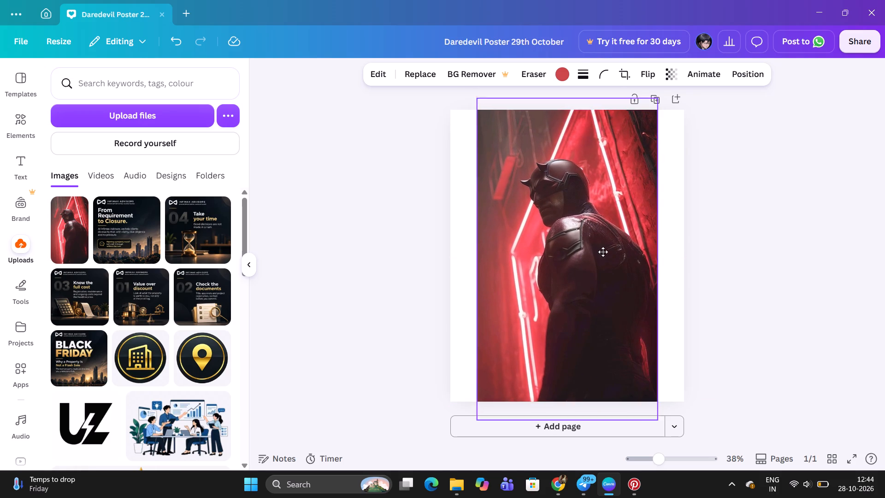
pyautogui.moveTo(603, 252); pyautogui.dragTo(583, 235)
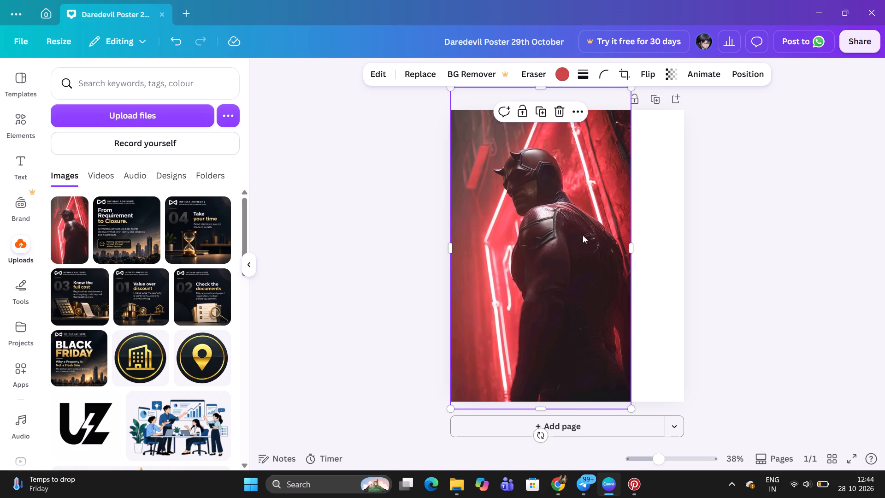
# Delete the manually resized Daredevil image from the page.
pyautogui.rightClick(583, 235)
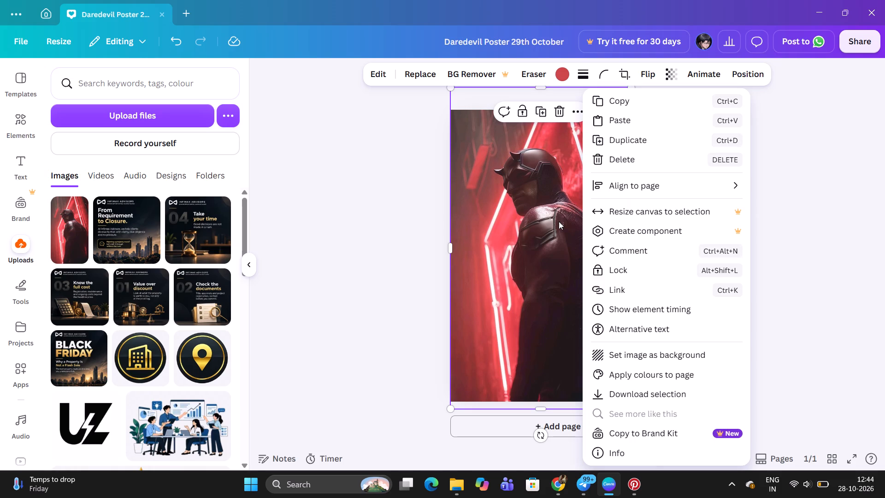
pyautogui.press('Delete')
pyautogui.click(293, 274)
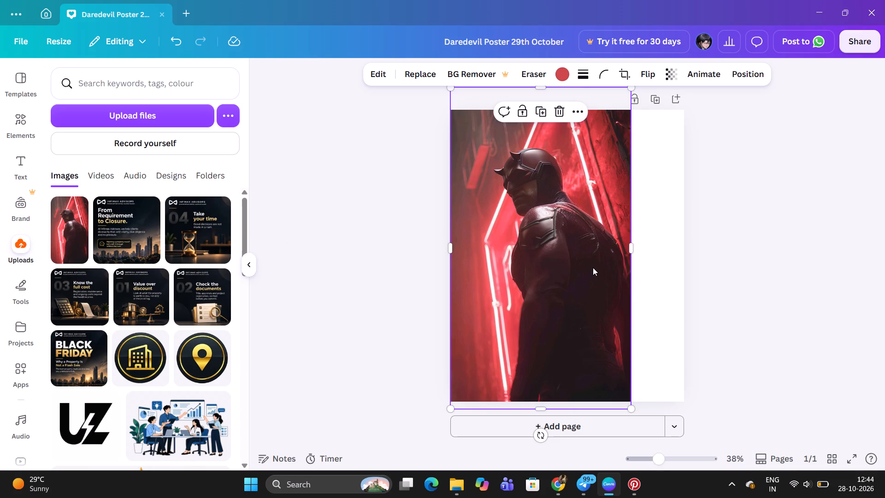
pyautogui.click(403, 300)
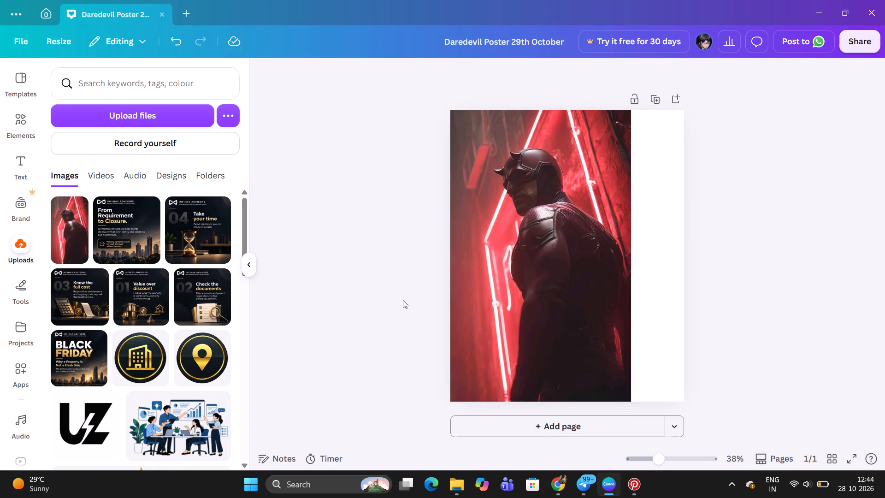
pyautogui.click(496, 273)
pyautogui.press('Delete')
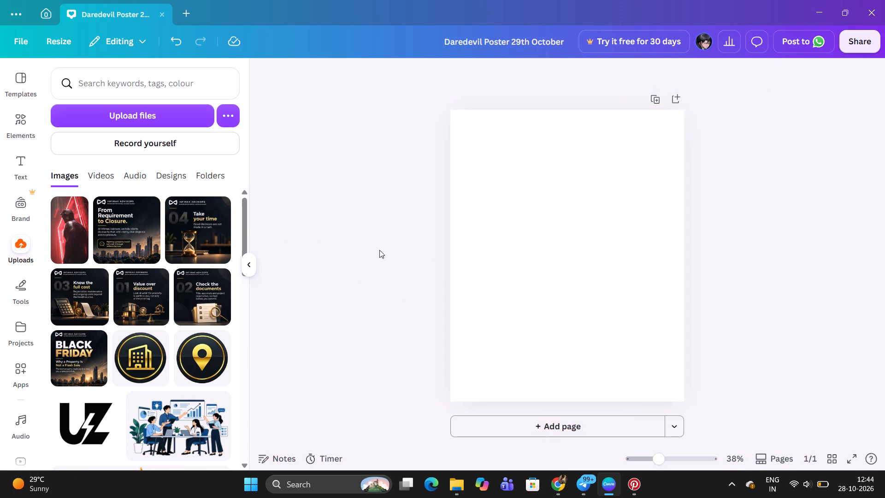
# Place the uploaded Daredevil image on the blank page as a background filling the whole page.
pyautogui.moveTo(68, 239); pyautogui.dragTo(466, 176)
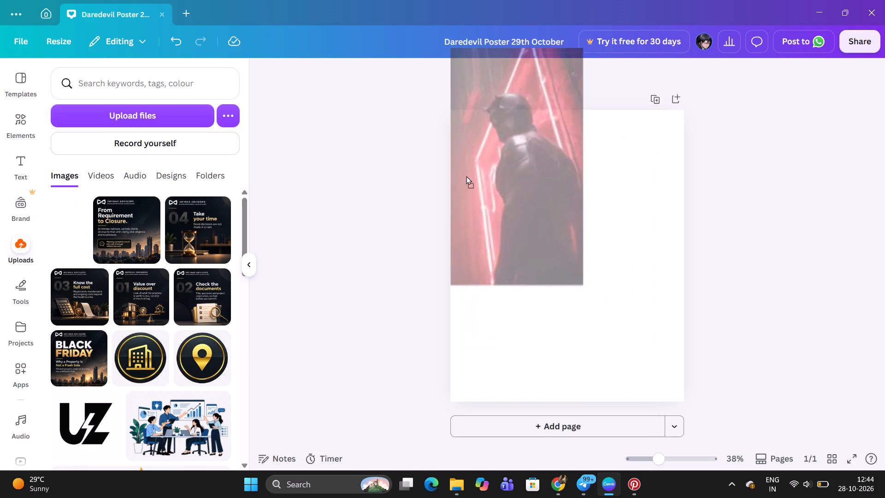
pyautogui.moveTo(466, 176); pyautogui.dragTo(457, 159)
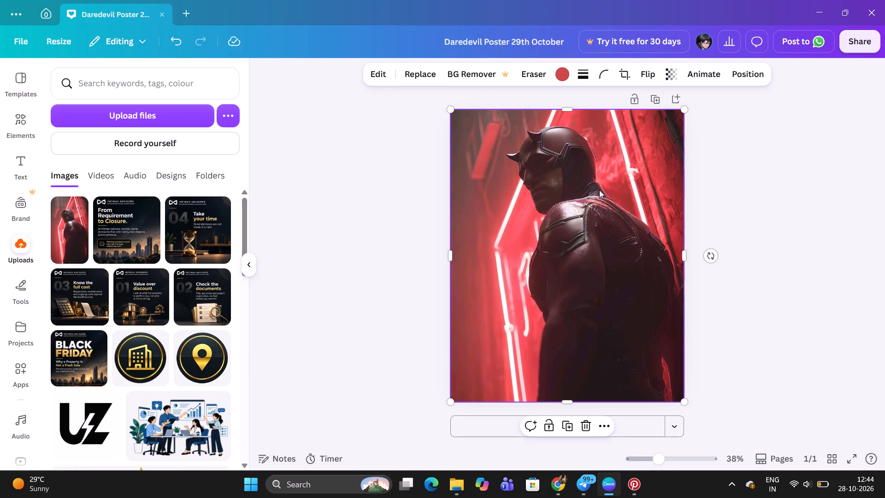
# Reposition the Daredevil background image lower within its crop so there is more space above the helmet.
pyautogui.doubleClick(599, 190)
pyautogui.moveTo(599, 190); pyautogui.dragTo(601, 222)
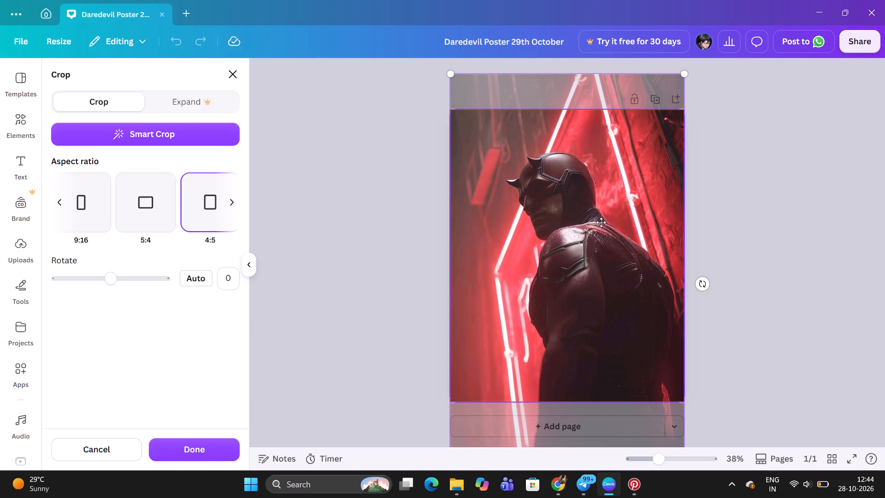
pyautogui.click(743, 195)
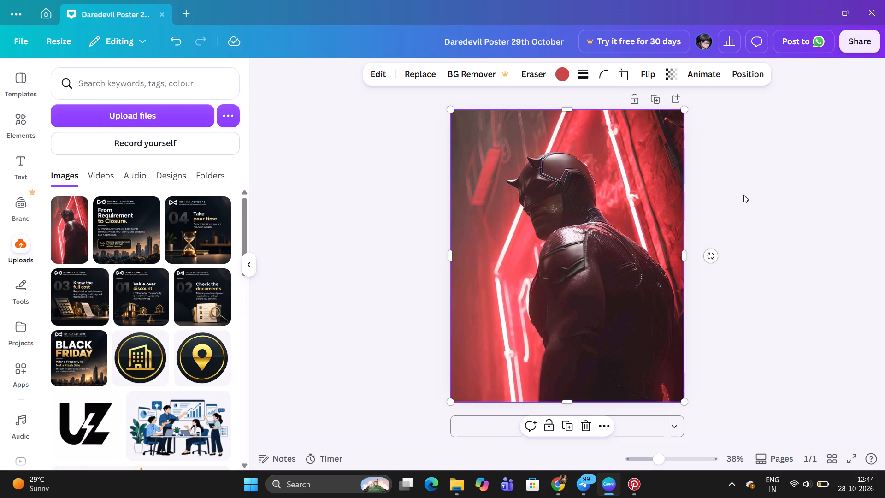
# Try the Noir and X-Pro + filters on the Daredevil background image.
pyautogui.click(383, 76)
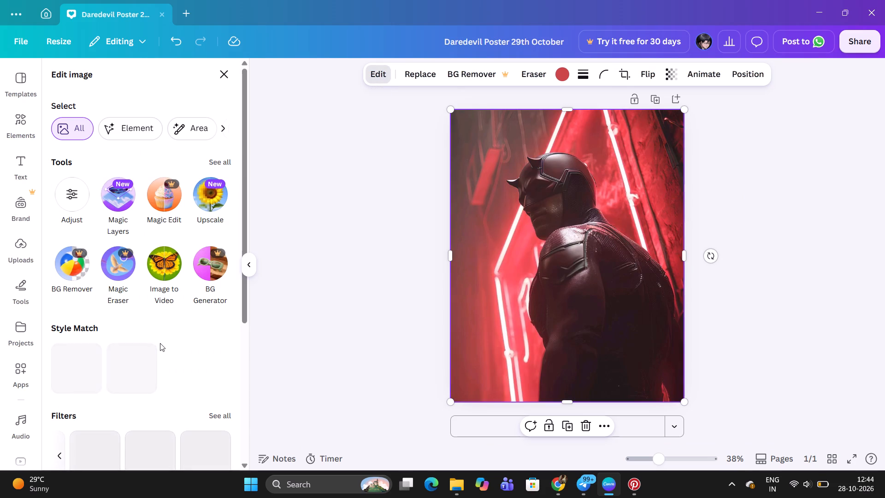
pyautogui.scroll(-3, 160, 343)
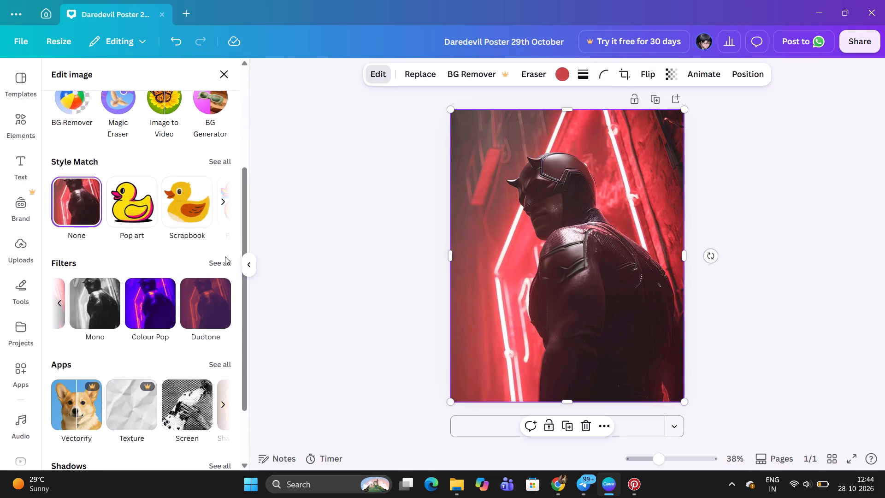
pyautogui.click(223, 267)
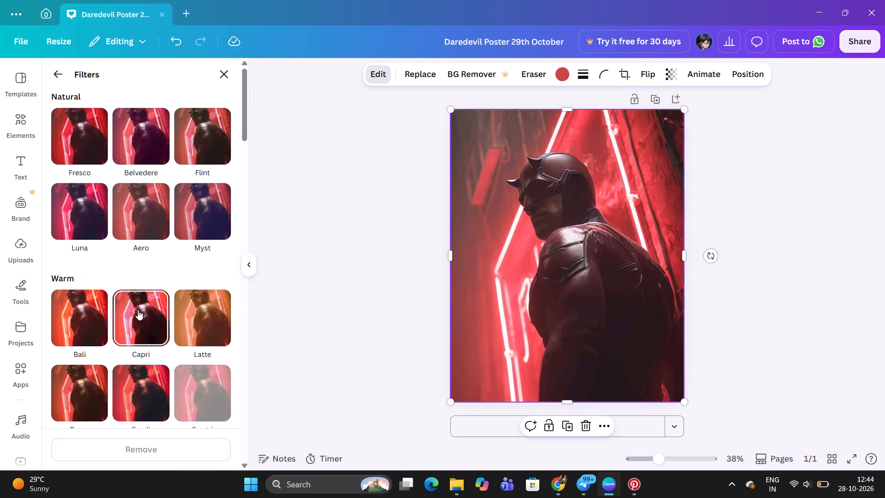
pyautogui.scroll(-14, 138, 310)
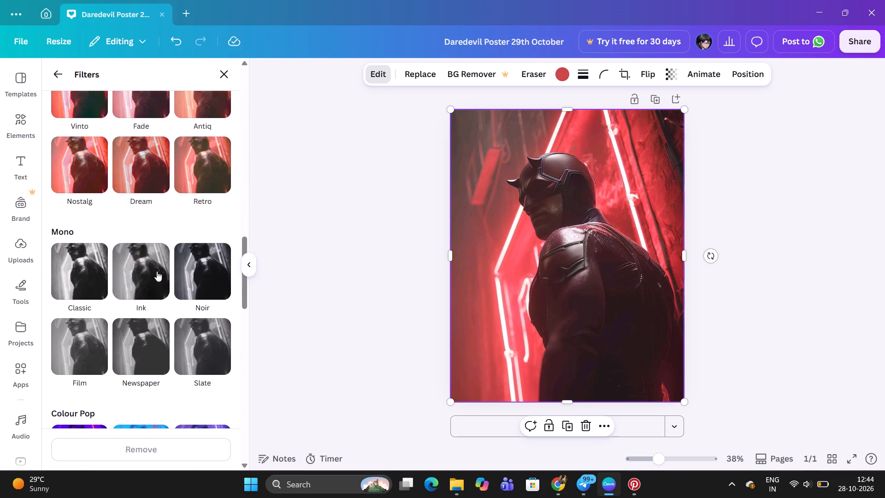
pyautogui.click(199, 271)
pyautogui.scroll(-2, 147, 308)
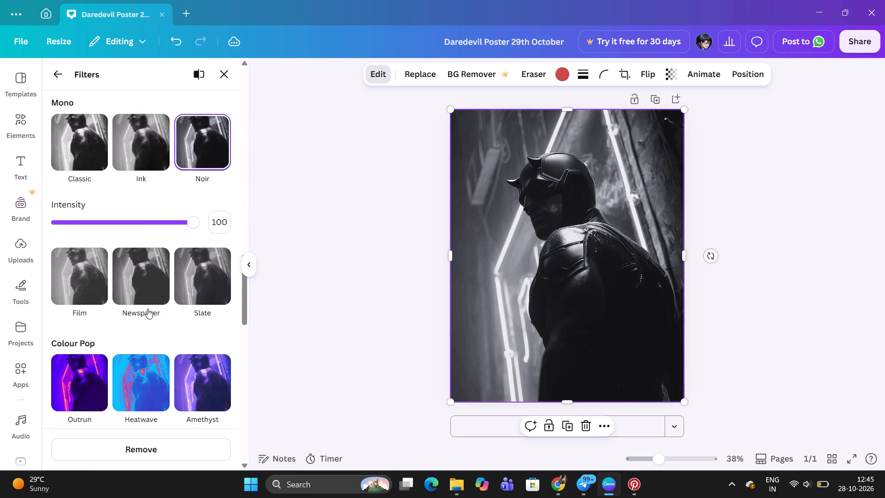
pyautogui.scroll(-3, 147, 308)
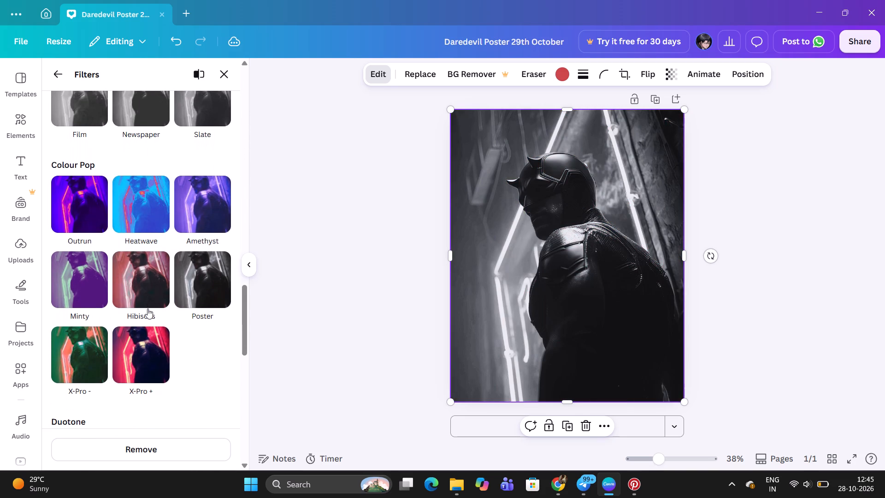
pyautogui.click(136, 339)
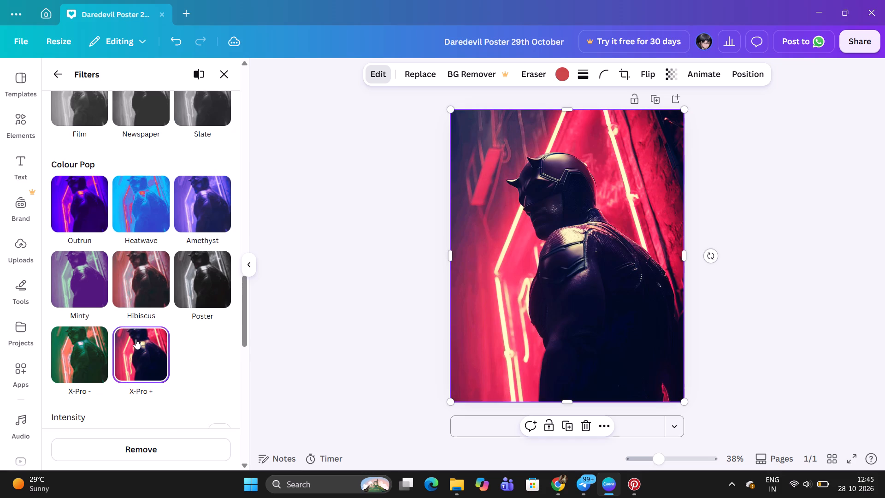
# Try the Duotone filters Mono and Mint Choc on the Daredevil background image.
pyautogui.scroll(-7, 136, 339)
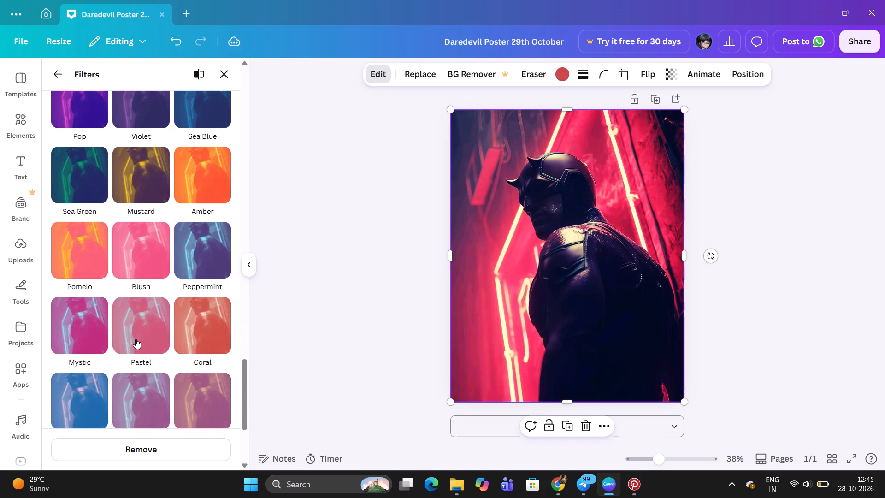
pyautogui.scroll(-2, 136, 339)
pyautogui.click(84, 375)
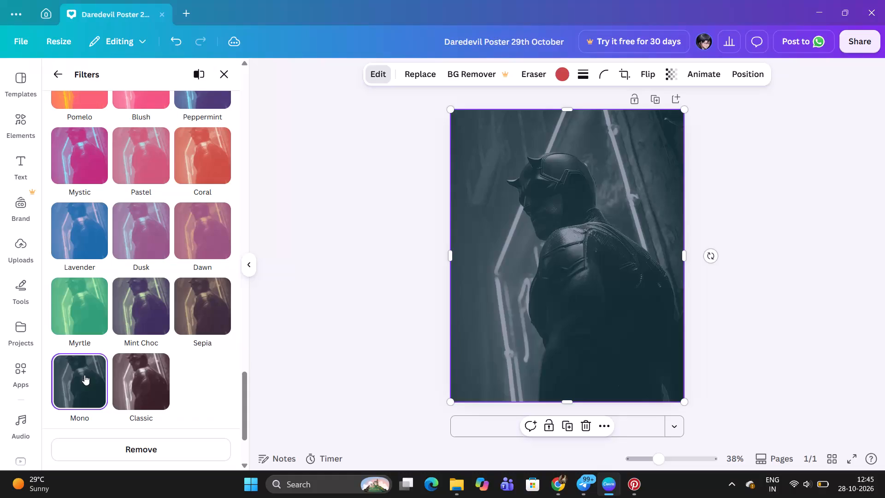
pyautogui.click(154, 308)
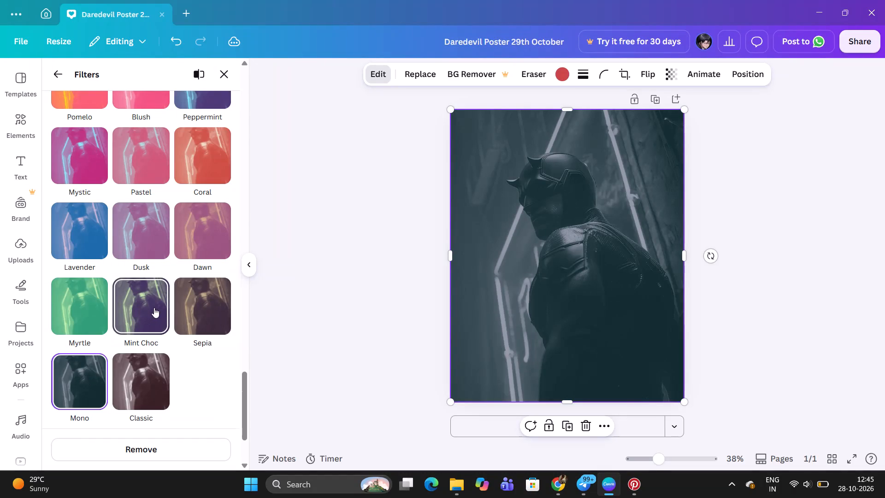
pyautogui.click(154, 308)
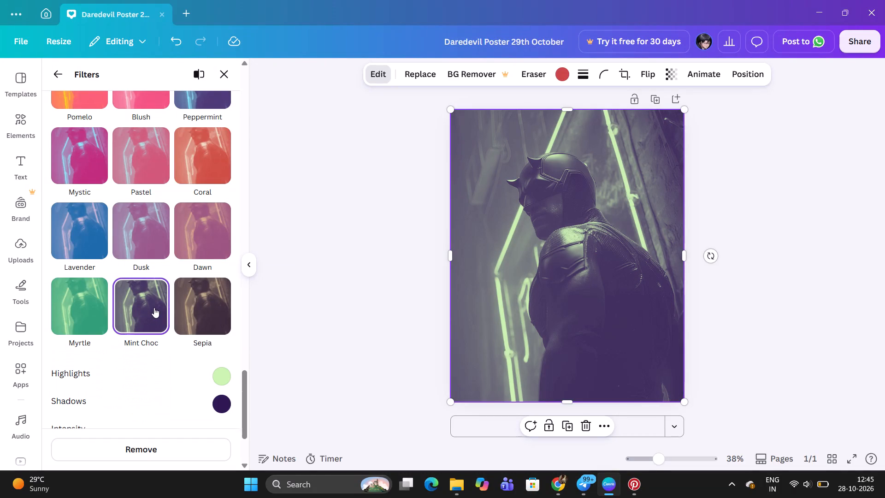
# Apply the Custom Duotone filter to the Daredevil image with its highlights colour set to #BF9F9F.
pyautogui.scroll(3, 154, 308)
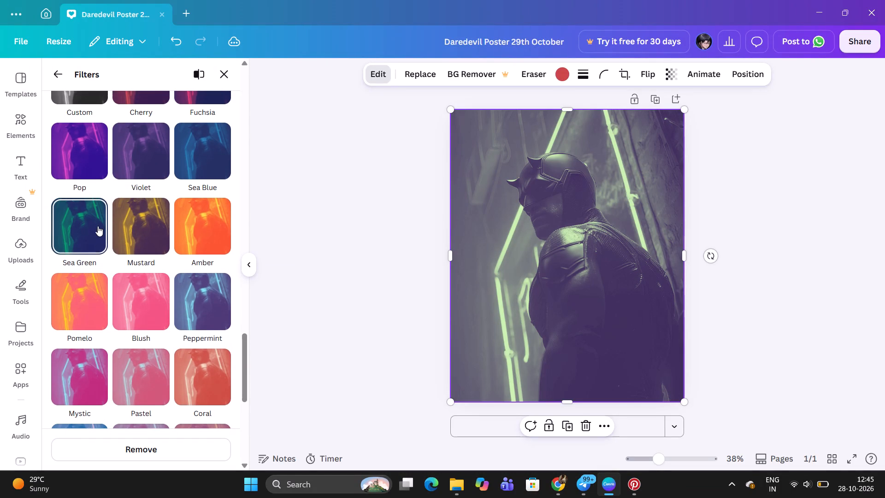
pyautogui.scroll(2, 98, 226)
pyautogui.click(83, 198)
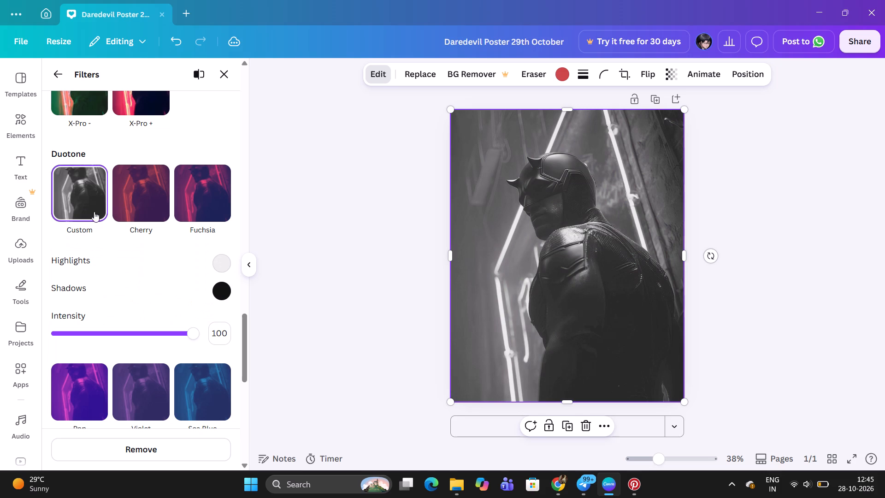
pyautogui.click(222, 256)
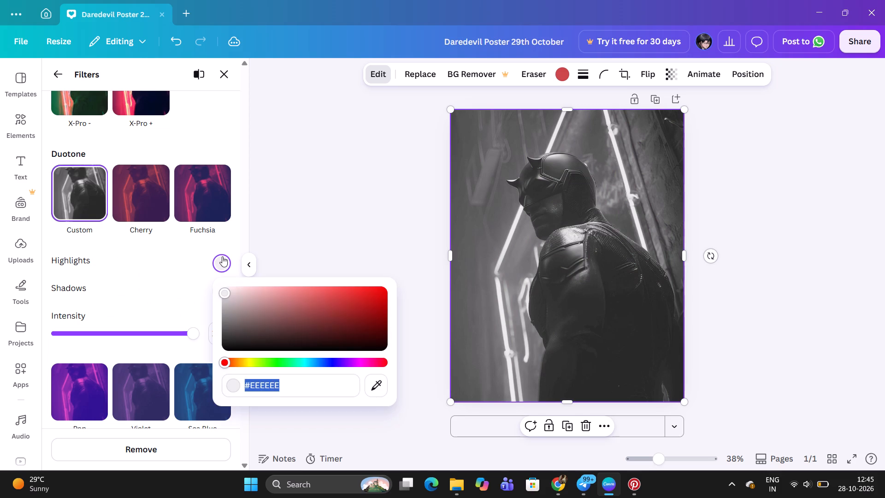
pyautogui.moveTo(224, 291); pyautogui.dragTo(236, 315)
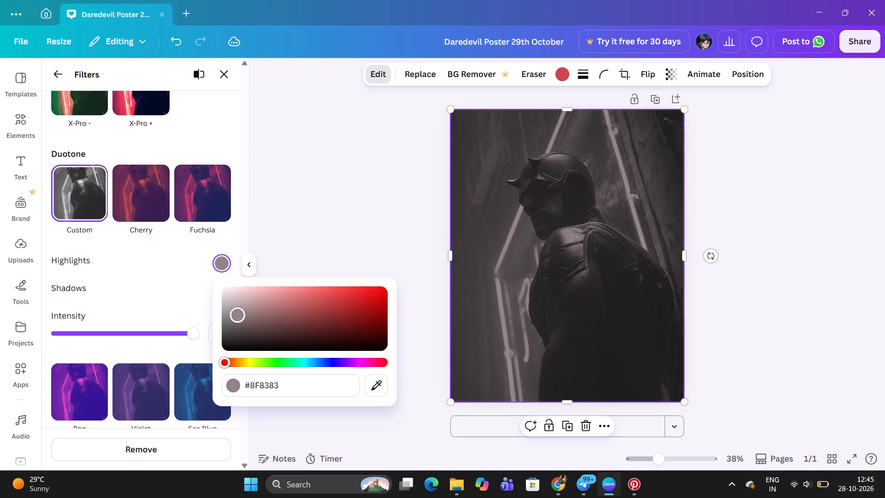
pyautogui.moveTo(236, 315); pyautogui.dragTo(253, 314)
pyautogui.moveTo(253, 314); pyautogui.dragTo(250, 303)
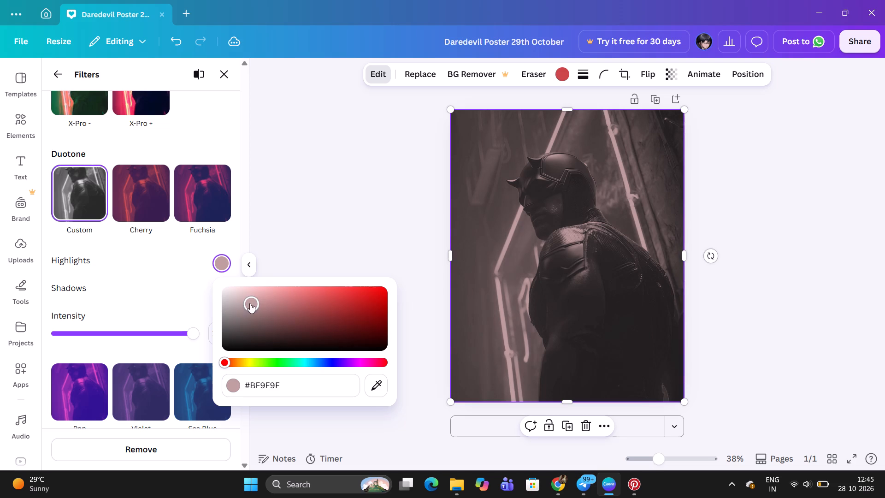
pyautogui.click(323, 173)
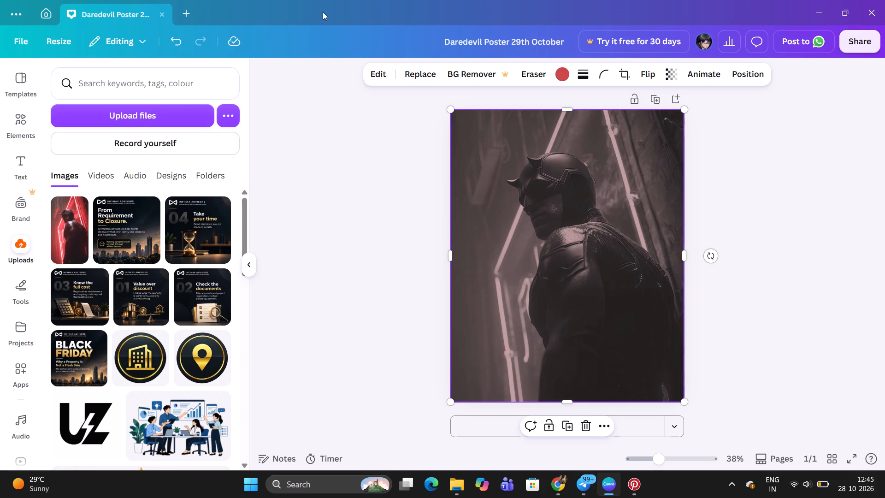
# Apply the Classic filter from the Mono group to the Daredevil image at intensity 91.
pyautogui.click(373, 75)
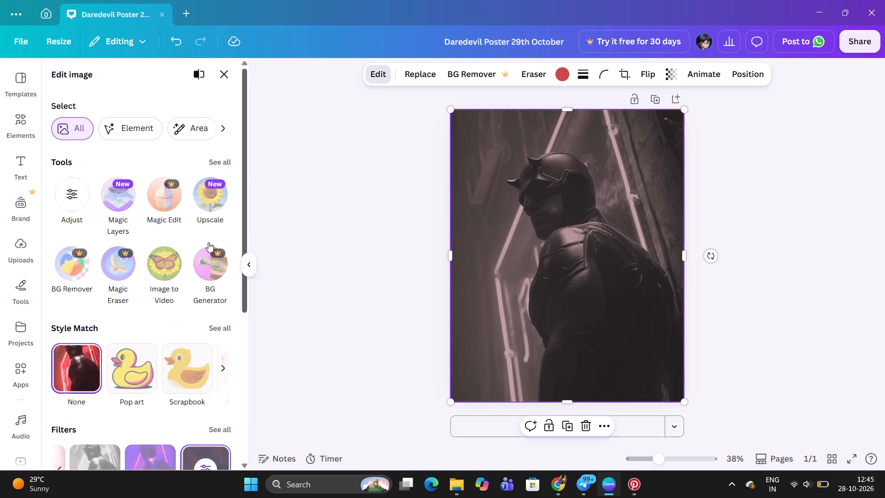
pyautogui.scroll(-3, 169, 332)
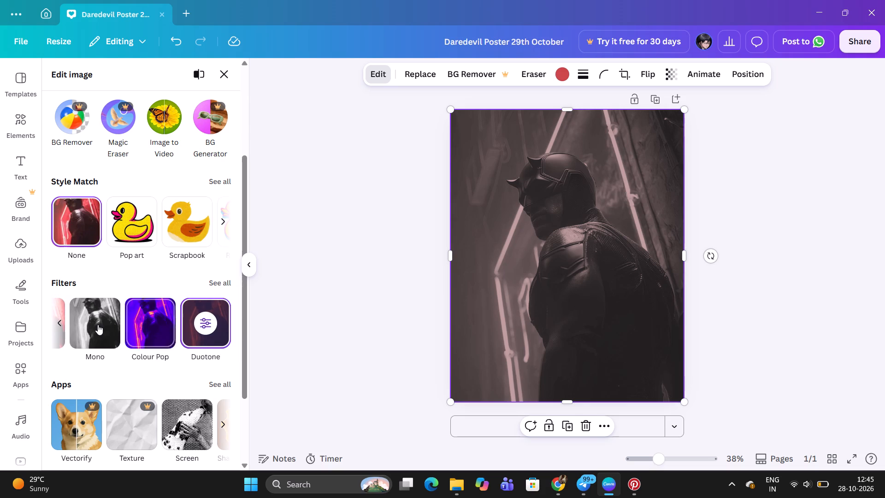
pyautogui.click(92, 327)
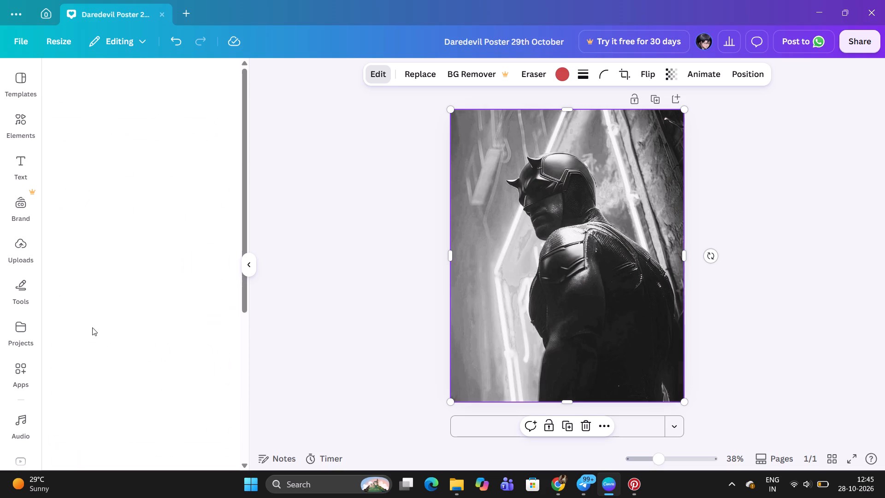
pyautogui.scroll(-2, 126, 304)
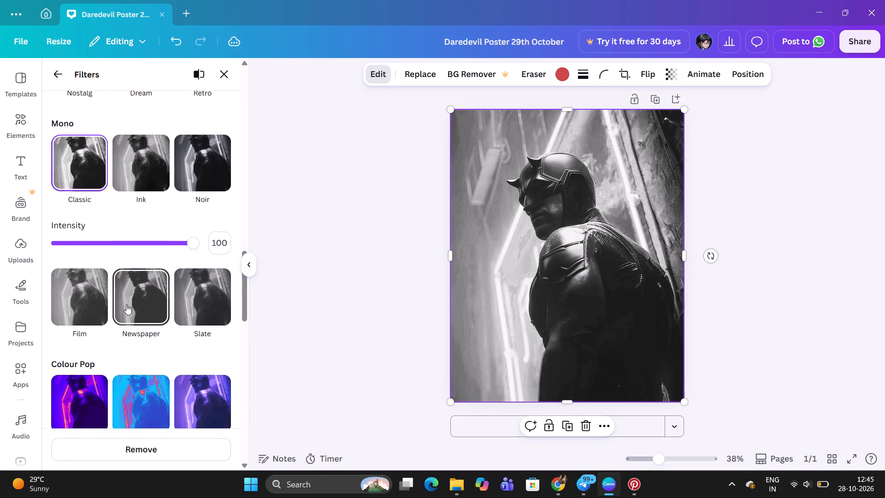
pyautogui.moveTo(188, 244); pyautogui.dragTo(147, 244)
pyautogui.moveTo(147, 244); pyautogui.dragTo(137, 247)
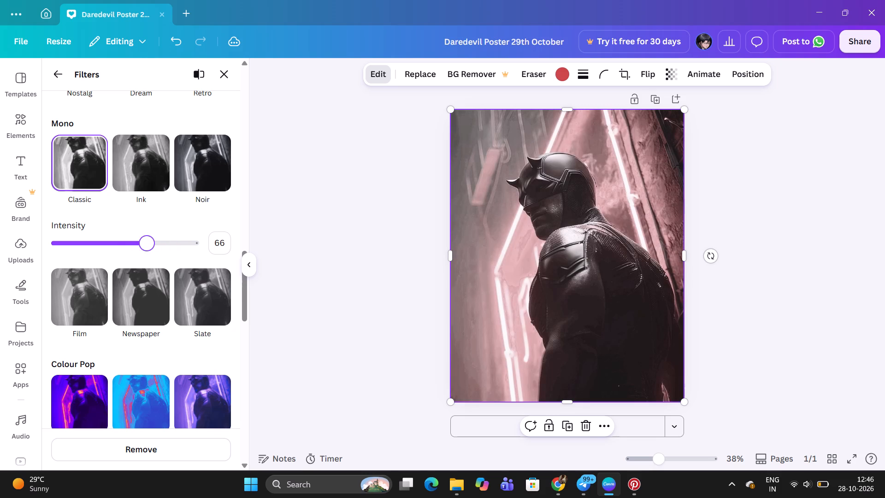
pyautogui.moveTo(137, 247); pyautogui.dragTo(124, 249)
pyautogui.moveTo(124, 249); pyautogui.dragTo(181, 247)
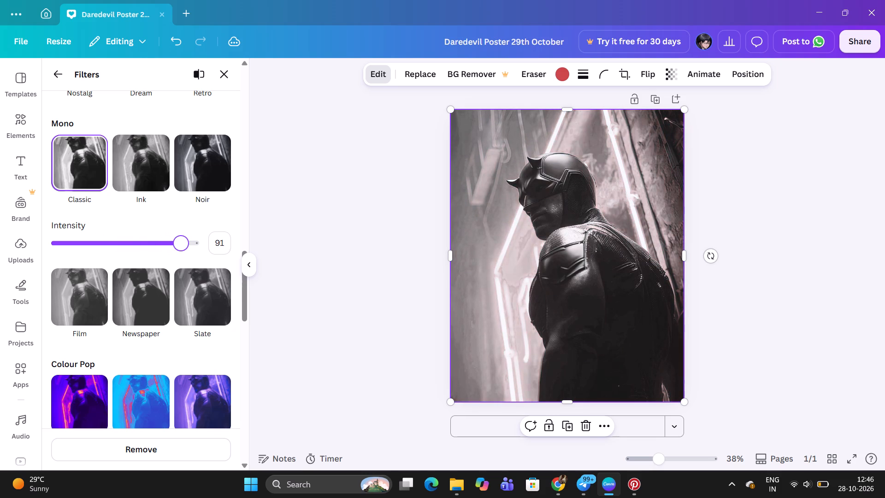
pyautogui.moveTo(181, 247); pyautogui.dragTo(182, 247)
# Apply the Slate filter from the Mono group to the Daredevil image at intensity 100.
pyautogui.scroll(-8, 182, 247)
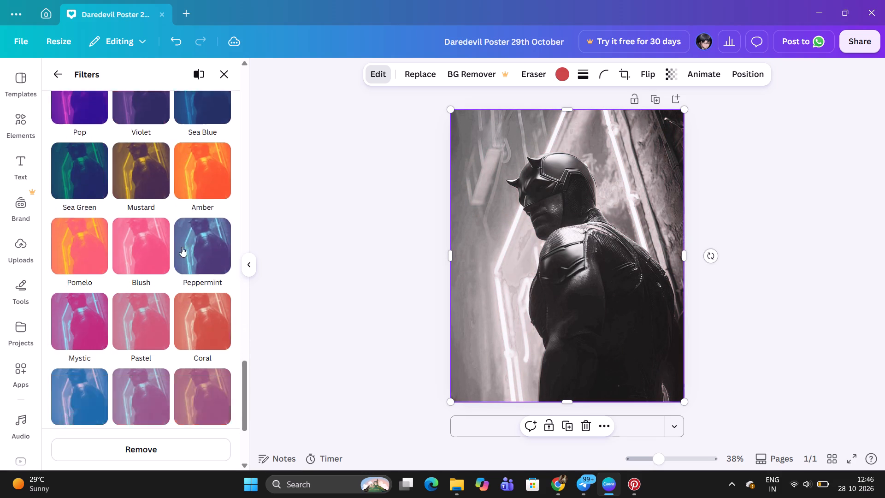
pyautogui.scroll(-2, 182, 247)
pyautogui.scroll(9, 182, 247)
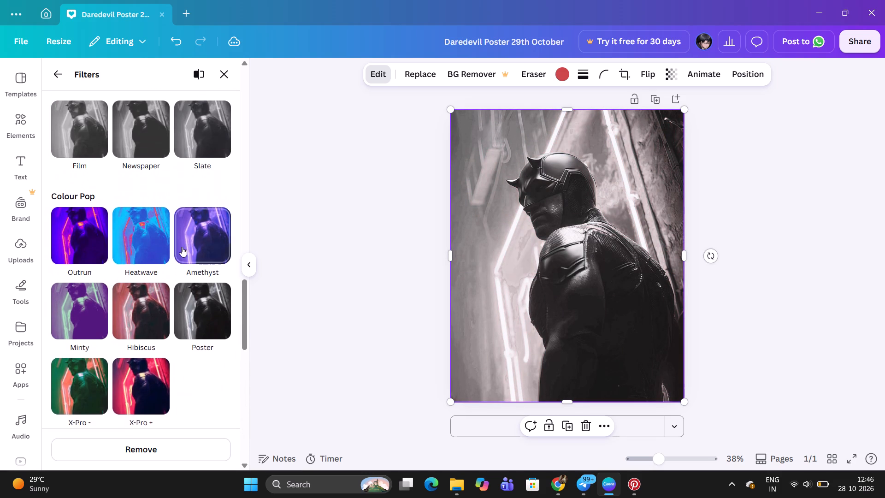
pyautogui.scroll(1, 182, 247)
pyautogui.click(207, 173)
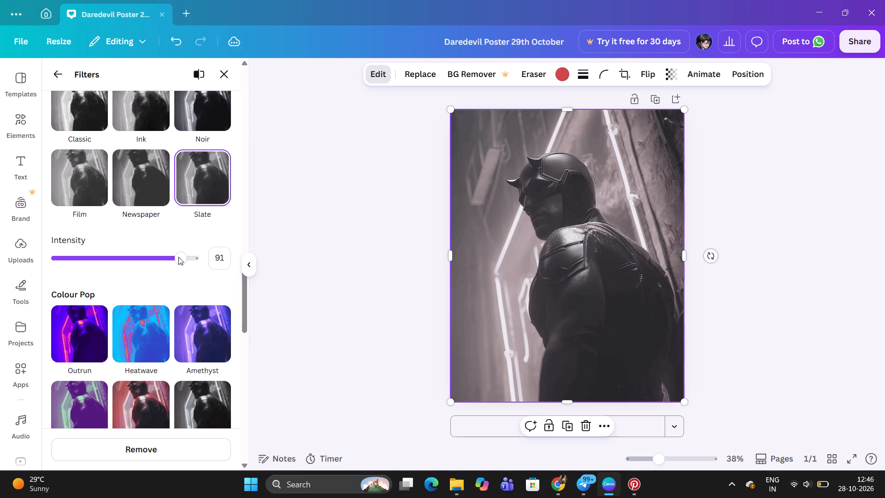
pyautogui.moveTo(183, 266); pyautogui.dragTo(206, 270)
pyautogui.moveTo(206, 270); pyautogui.dragTo(224, 273)
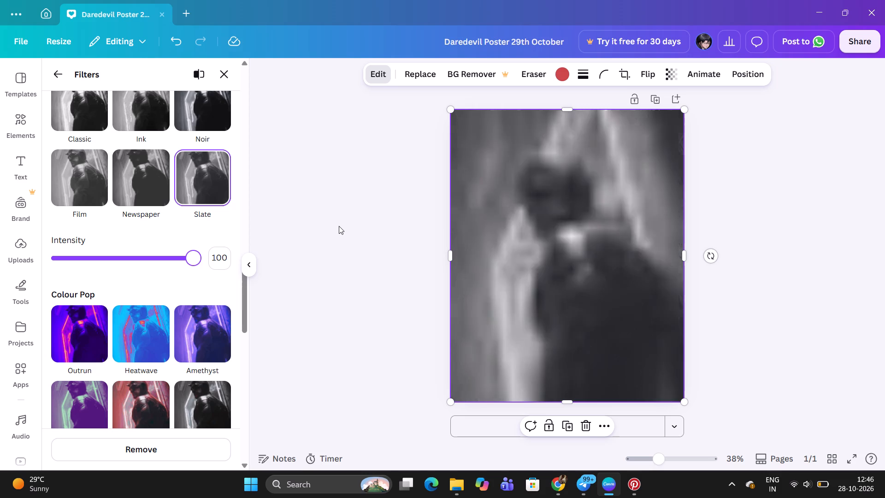
pyautogui.click(339, 226)
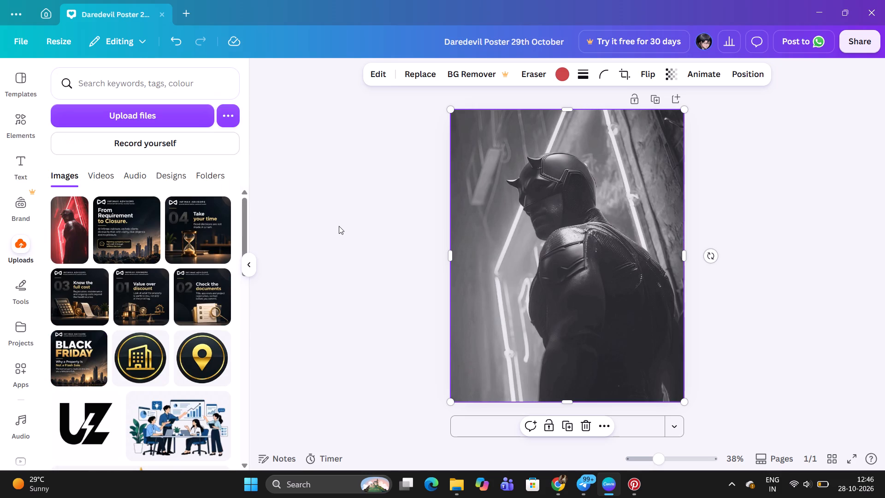
# In a new Chrome tab, search Google for "background remover free high quality" and open Pixelcut's Free Background Remover page.
pyautogui.click(552, 489)
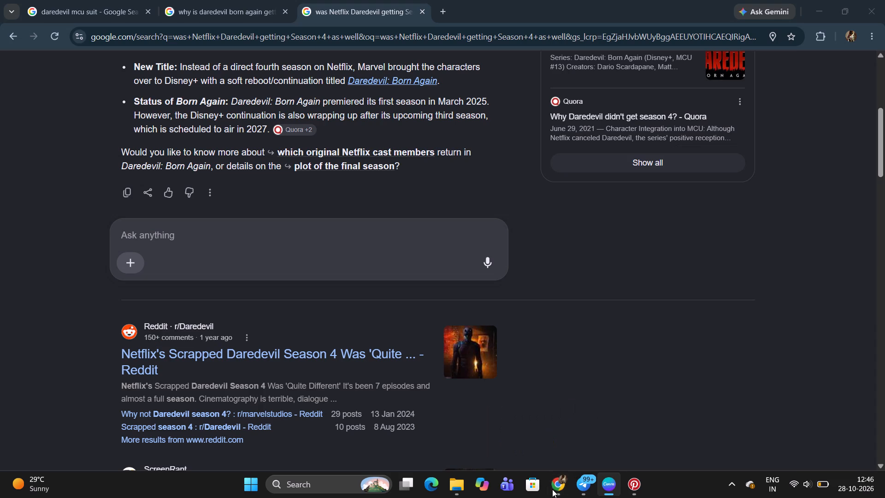
pyautogui.click(461, 491)
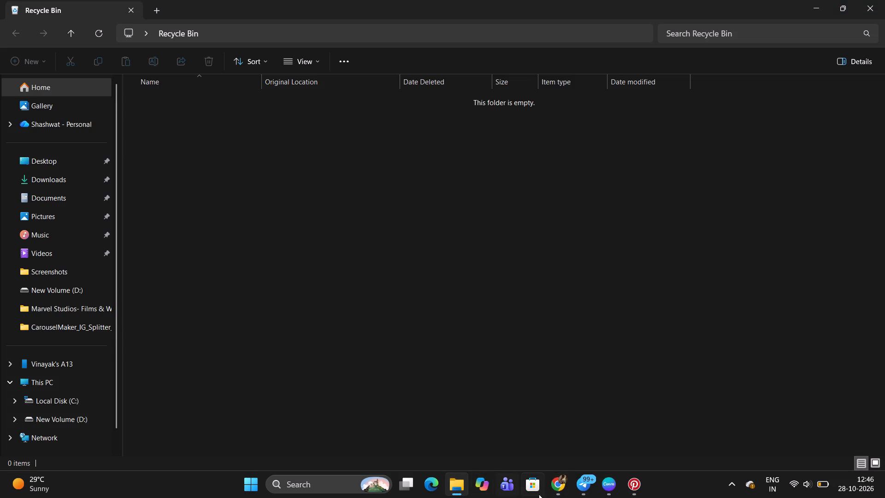
pyautogui.click(550, 494)
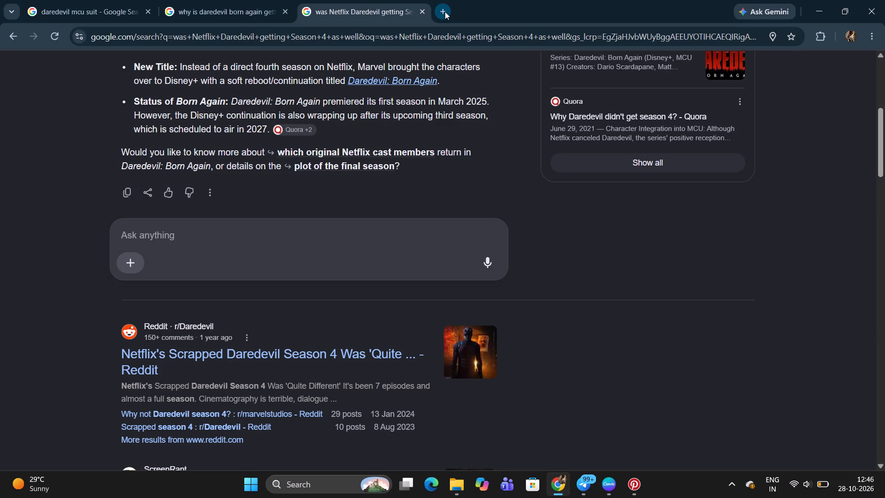
pyautogui.click(445, 12)
pyautogui.write('bac')
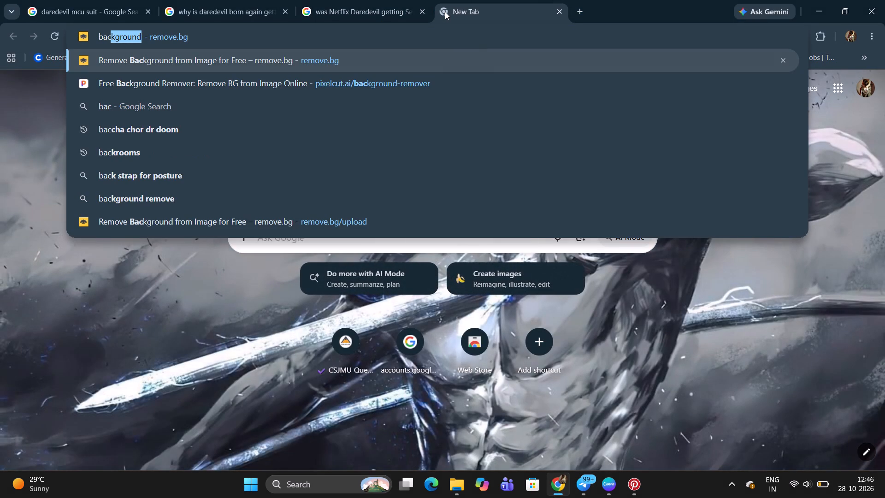
pyautogui.press('Down')
pyautogui.press('Down')
pyautogui.press('Down')
pyautogui.press('Down')
pyautogui.press('Down')
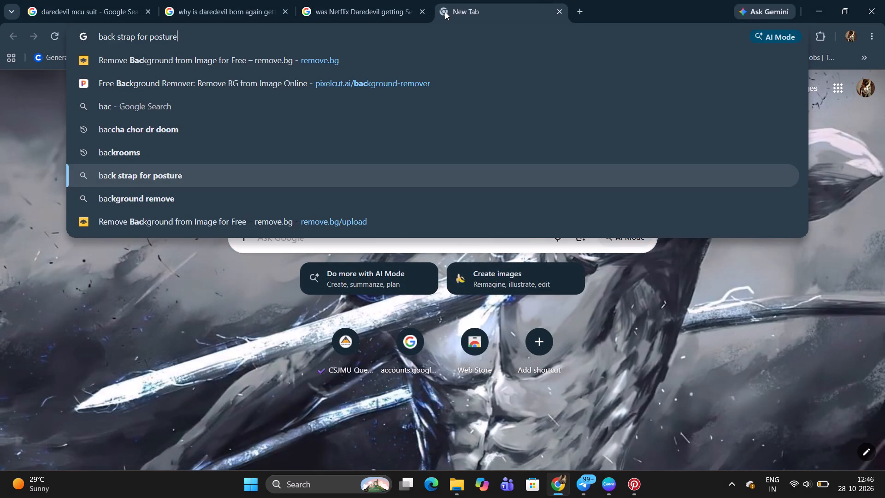
pyautogui.press('Down')
pyautogui.write('r fe')
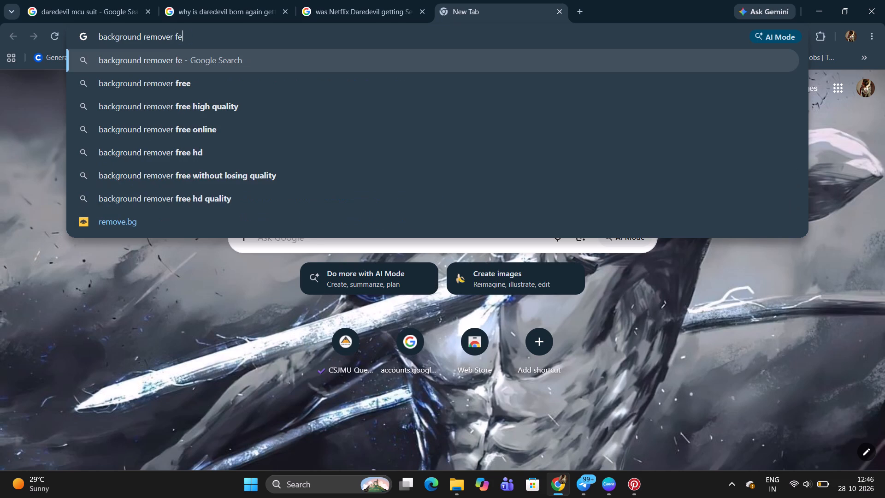
pyautogui.press('BackSpace')
pyautogui.write('ree')
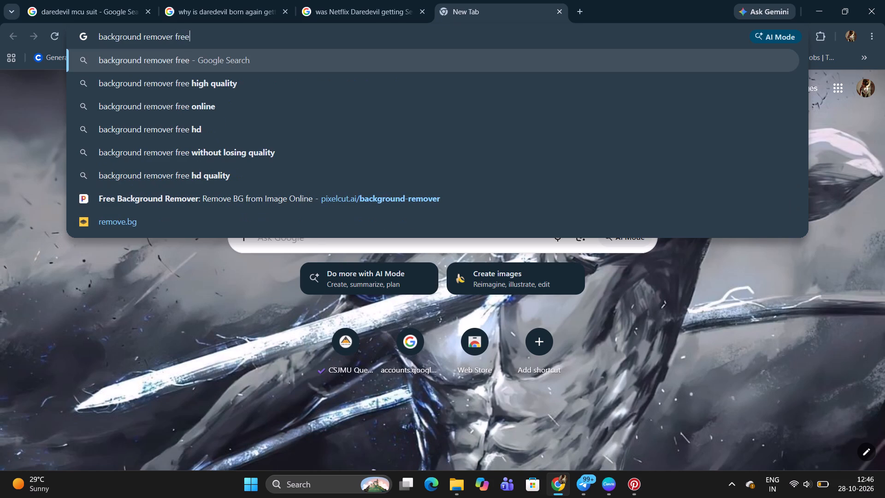
pyautogui.press('Down')
pyautogui.press('Return')
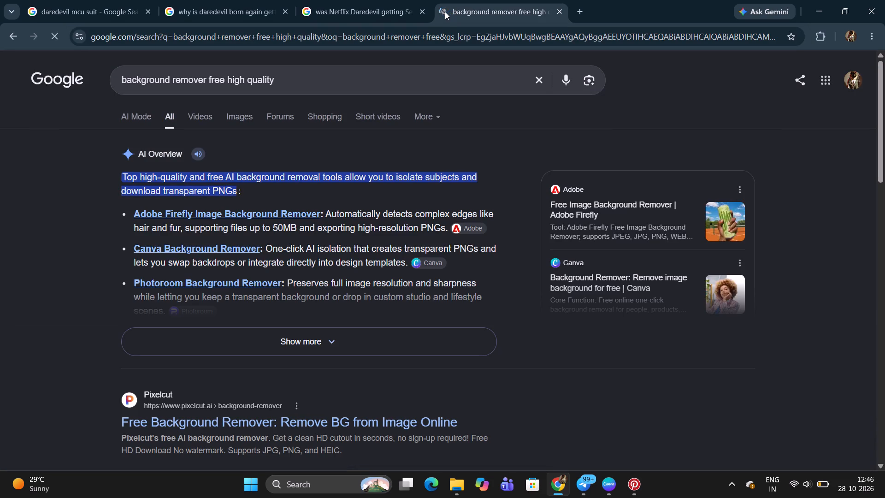
pyautogui.scroll(-3, 336, 143)
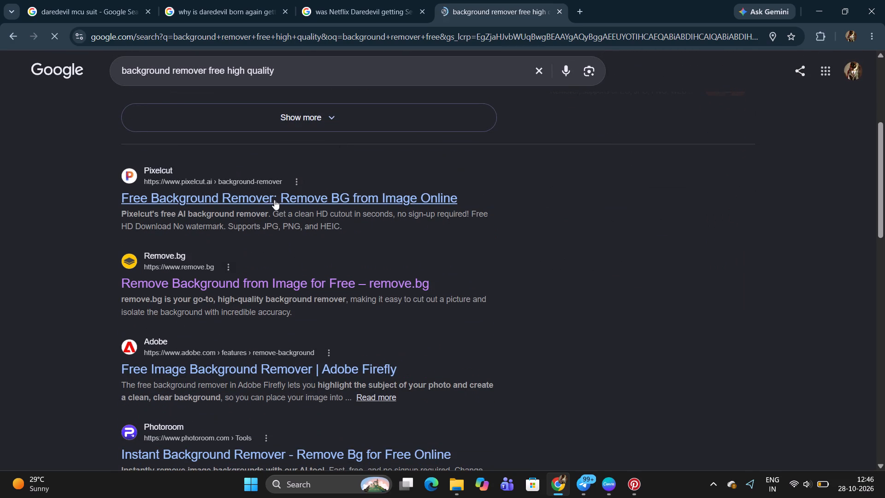
pyautogui.click(272, 196)
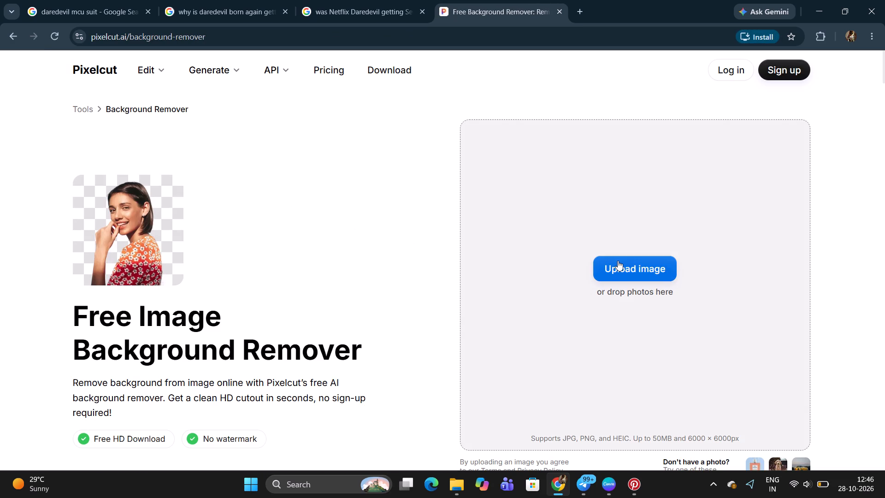
# Upload the Daredevil Poster image from Downloads to Pixelcut for background removal and dismiss the Google sign-in prompt.
pyautogui.click(618, 261)
pyautogui.click(160, 119)
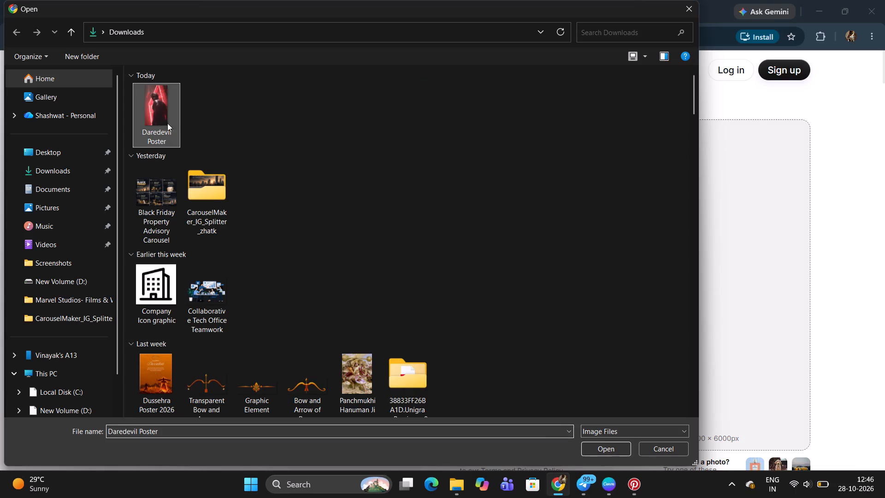
pyautogui.click(606, 445)
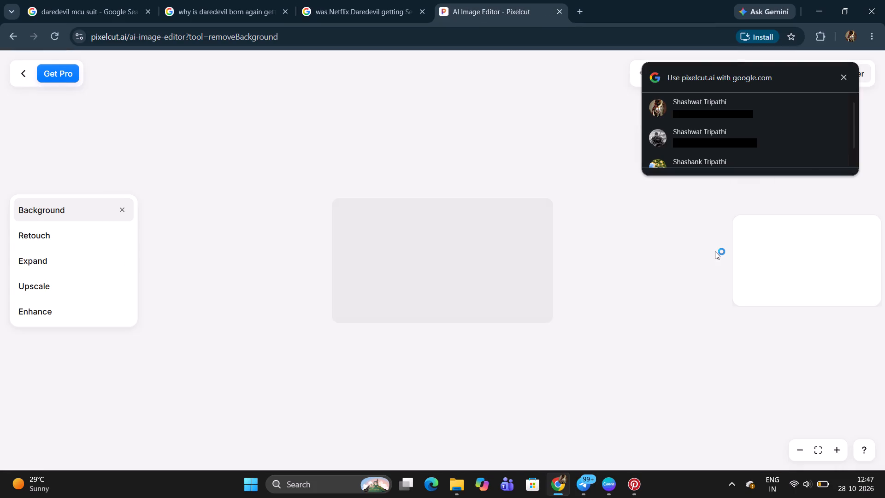
pyautogui.click(844, 75)
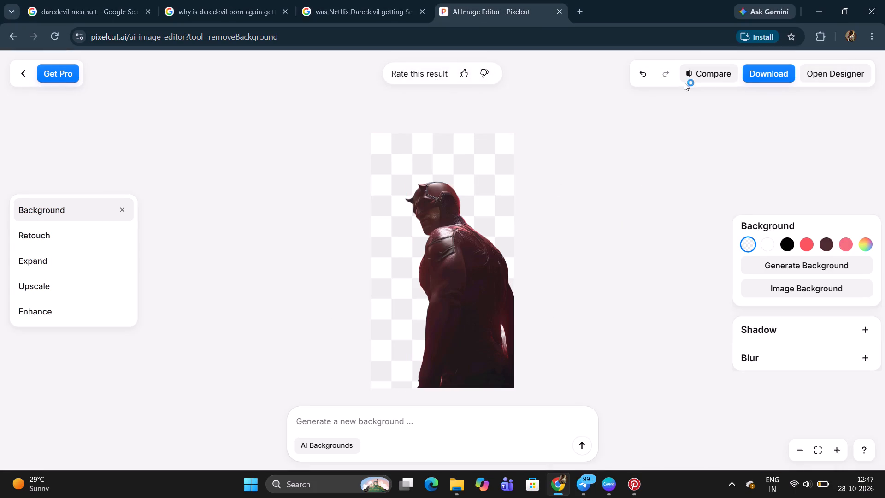
# Download the Daredevil cutout with transparent background at the free preview resolution, 608×1080.
pyautogui.click(762, 71)
pyautogui.click(718, 112)
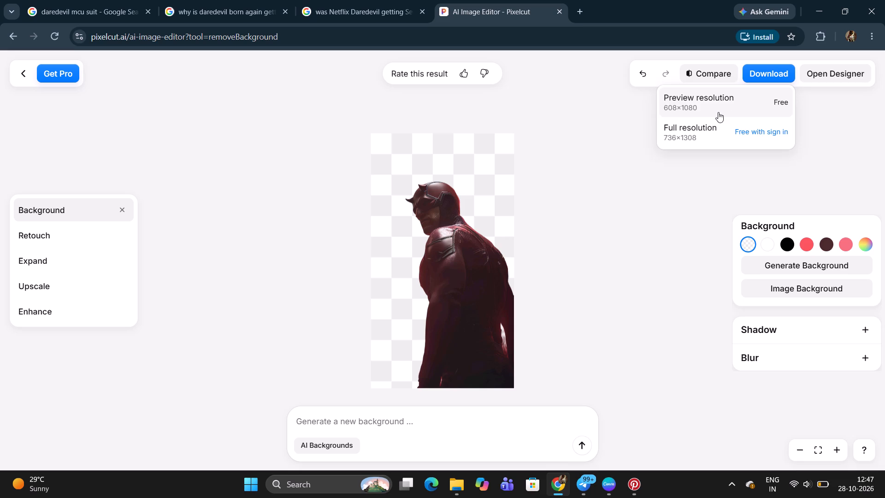
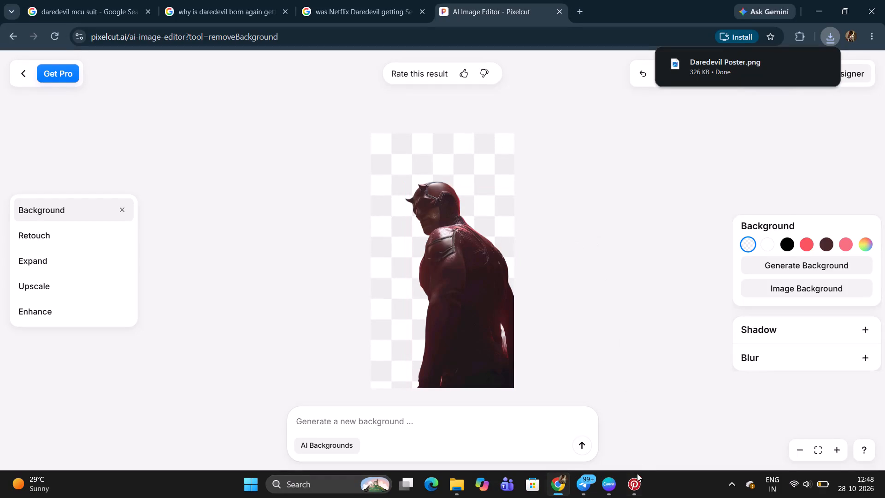
# Switch to Canva and place the red Daredevil upload onto the page's existing black-and-white image, filling the same frame.
pyautogui.click(611, 485)
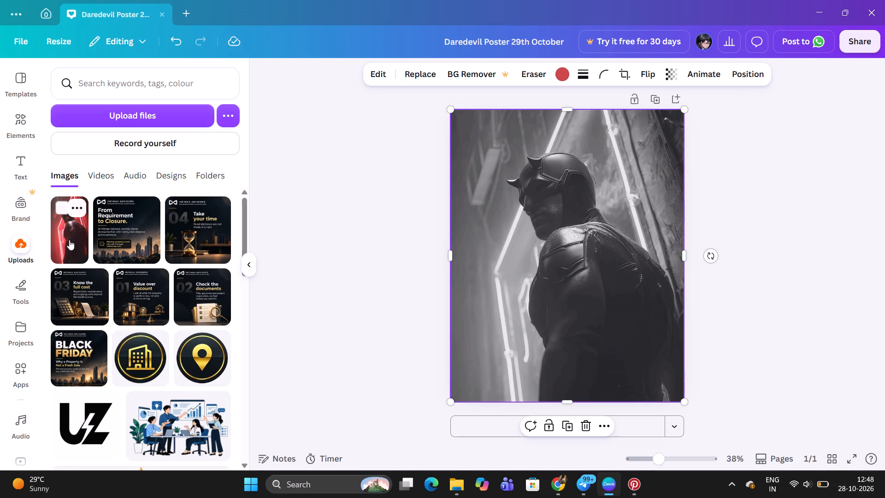
pyautogui.moveTo(69, 240); pyautogui.dragTo(450, 133)
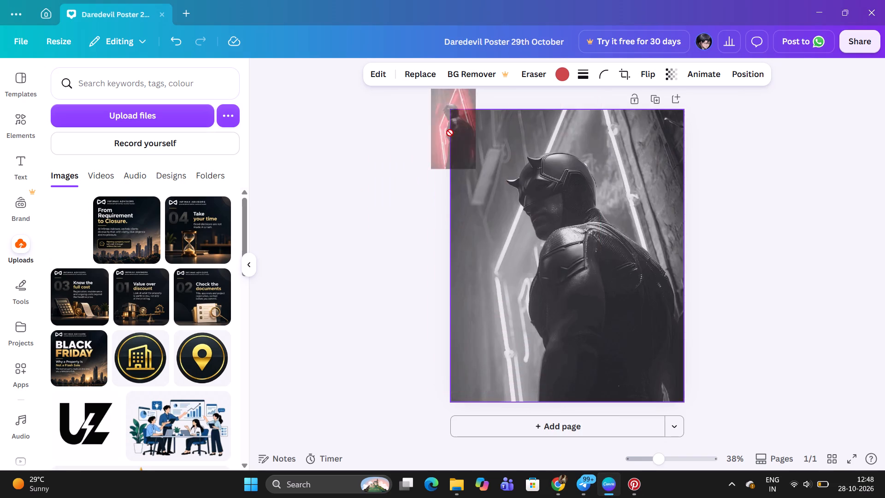
pyautogui.moveTo(450, 133); pyautogui.dragTo(462, 146)
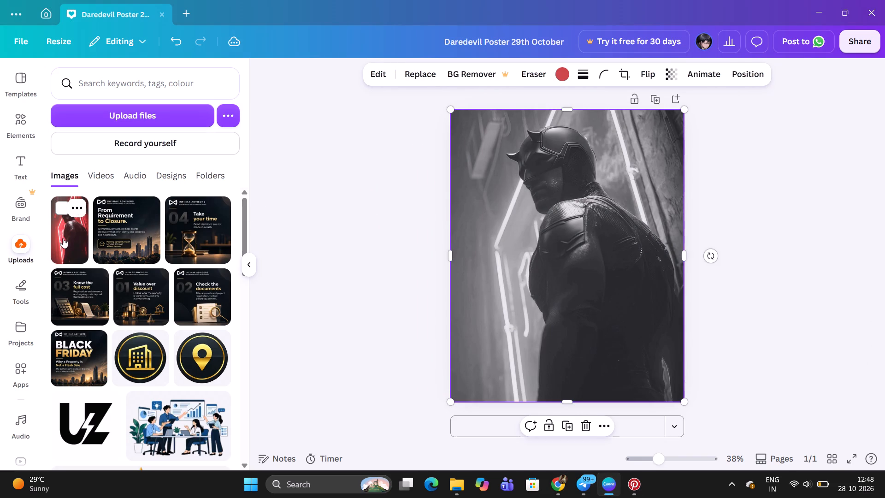
pyautogui.moveTo(63, 238); pyautogui.dragTo(461, 149)
pyautogui.moveTo(73, 236); pyautogui.dragTo(447, 84)
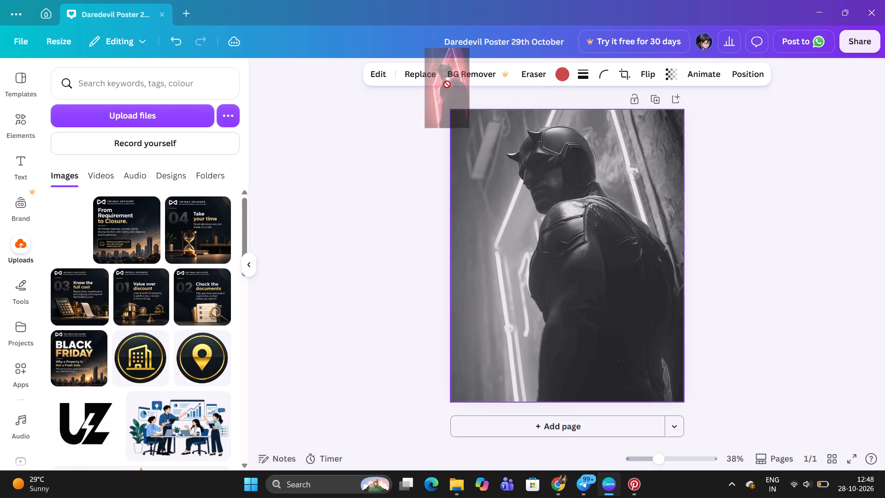
pyautogui.moveTo(447, 84); pyautogui.dragTo(449, 131)
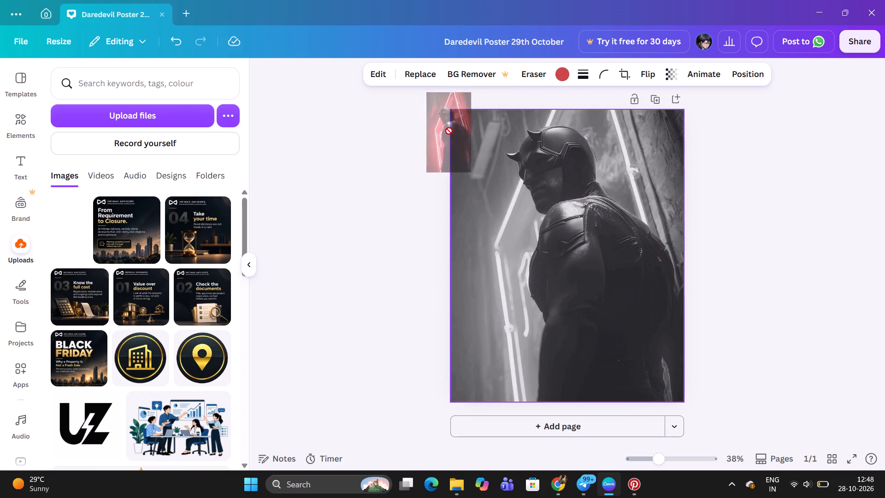
pyautogui.moveTo(449, 131); pyautogui.dragTo(454, 136)
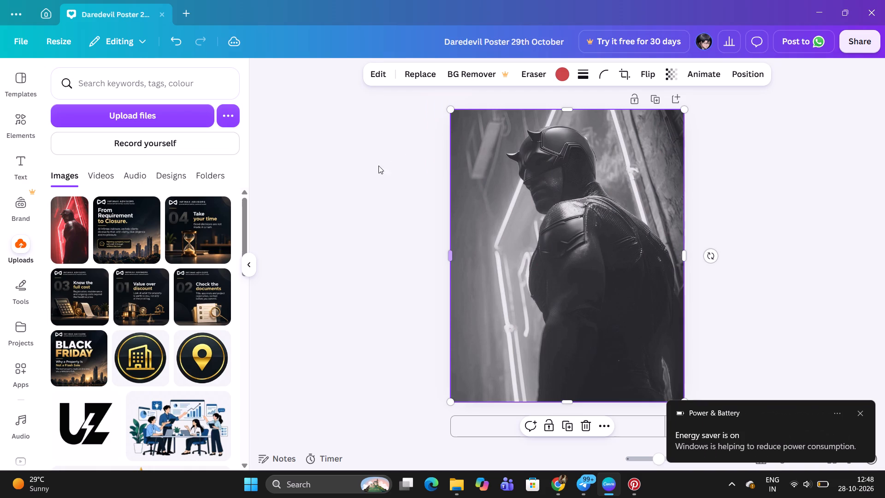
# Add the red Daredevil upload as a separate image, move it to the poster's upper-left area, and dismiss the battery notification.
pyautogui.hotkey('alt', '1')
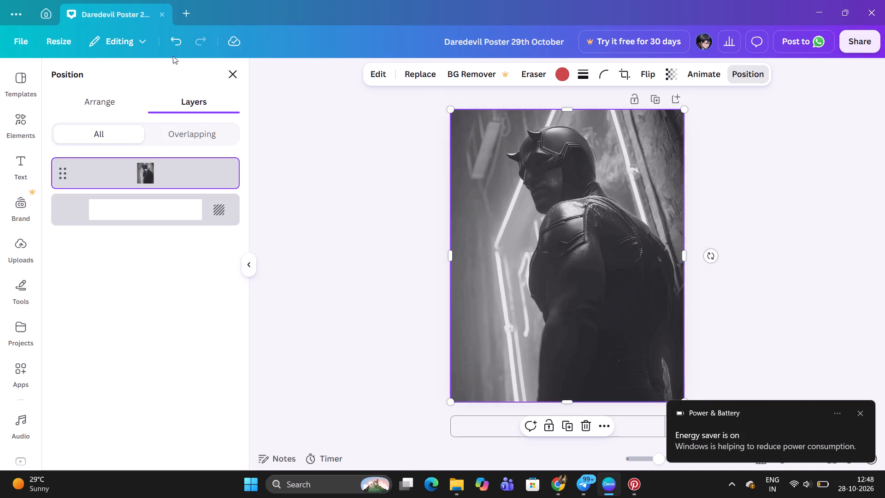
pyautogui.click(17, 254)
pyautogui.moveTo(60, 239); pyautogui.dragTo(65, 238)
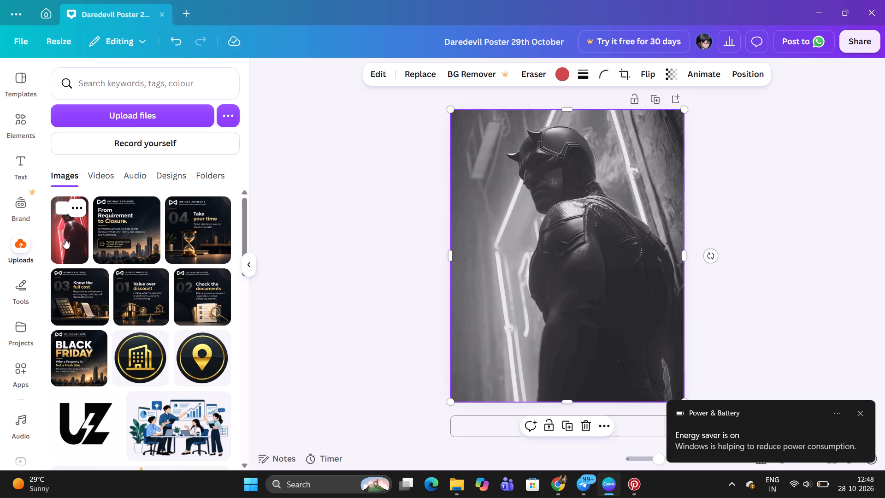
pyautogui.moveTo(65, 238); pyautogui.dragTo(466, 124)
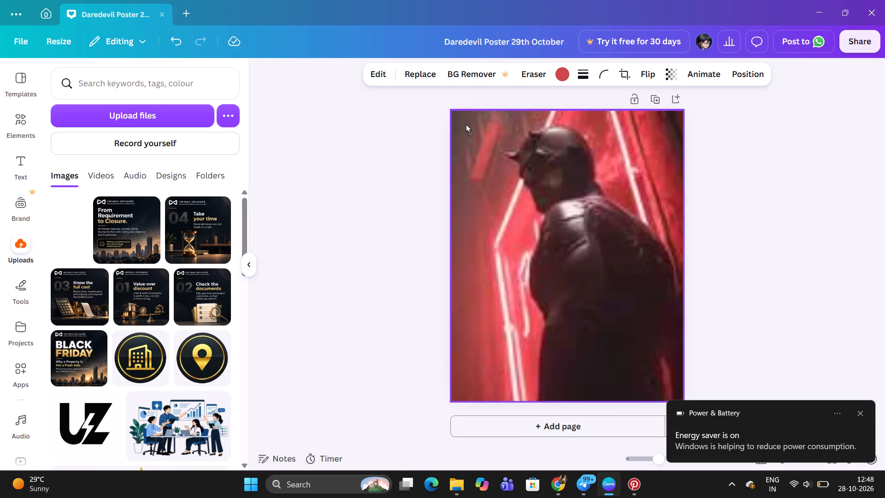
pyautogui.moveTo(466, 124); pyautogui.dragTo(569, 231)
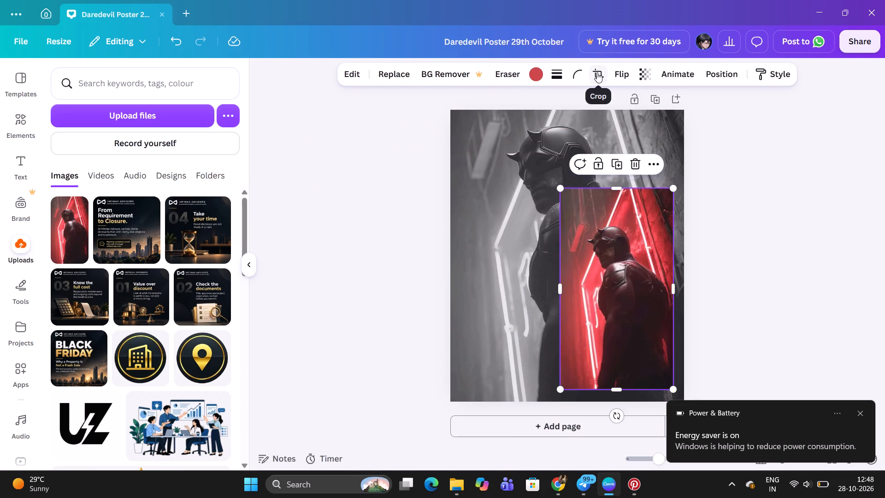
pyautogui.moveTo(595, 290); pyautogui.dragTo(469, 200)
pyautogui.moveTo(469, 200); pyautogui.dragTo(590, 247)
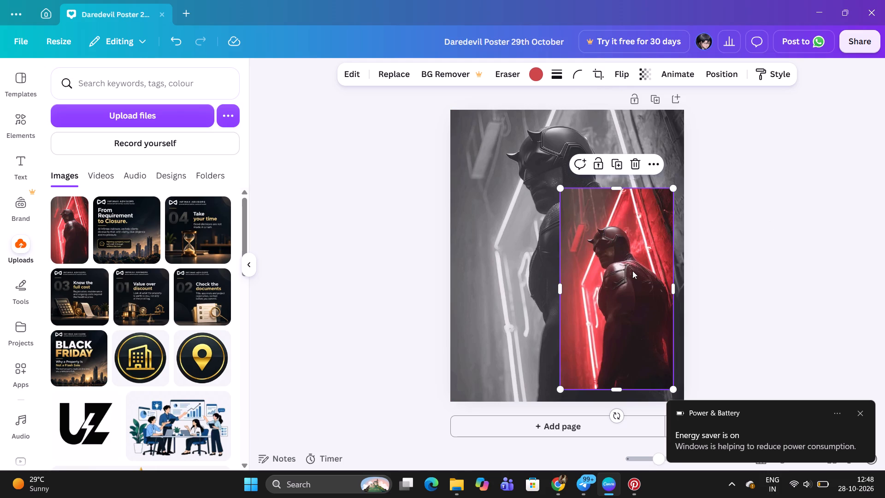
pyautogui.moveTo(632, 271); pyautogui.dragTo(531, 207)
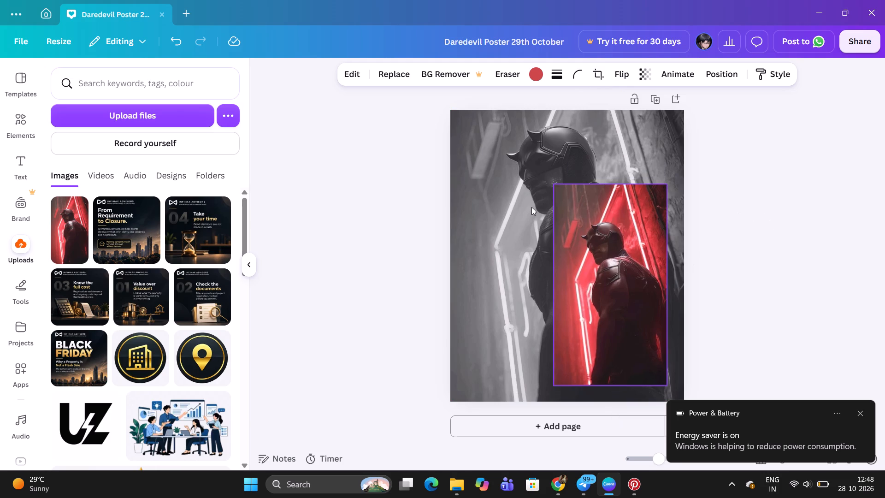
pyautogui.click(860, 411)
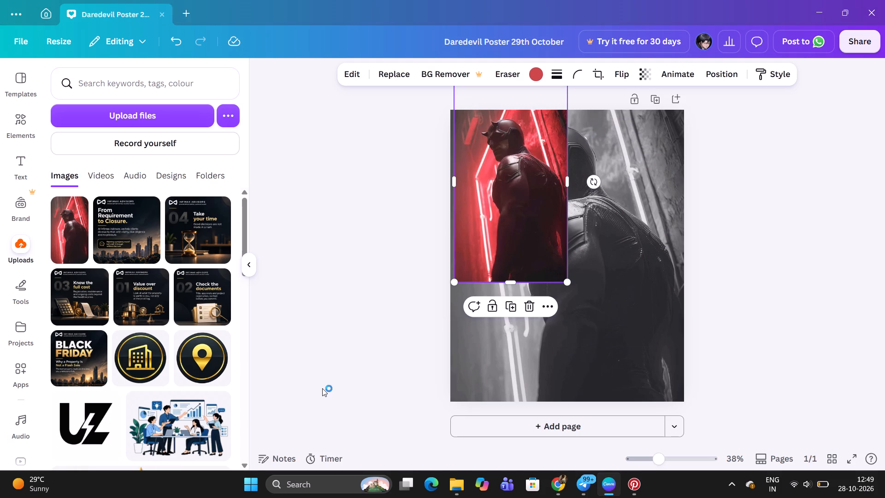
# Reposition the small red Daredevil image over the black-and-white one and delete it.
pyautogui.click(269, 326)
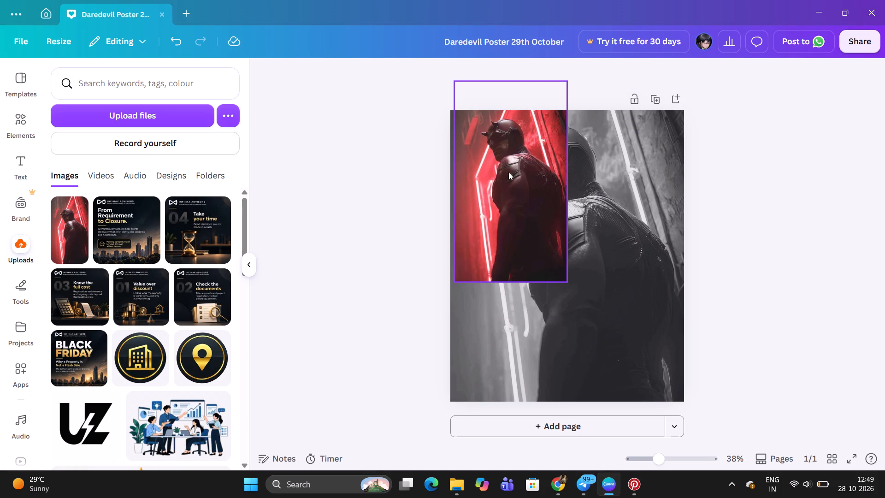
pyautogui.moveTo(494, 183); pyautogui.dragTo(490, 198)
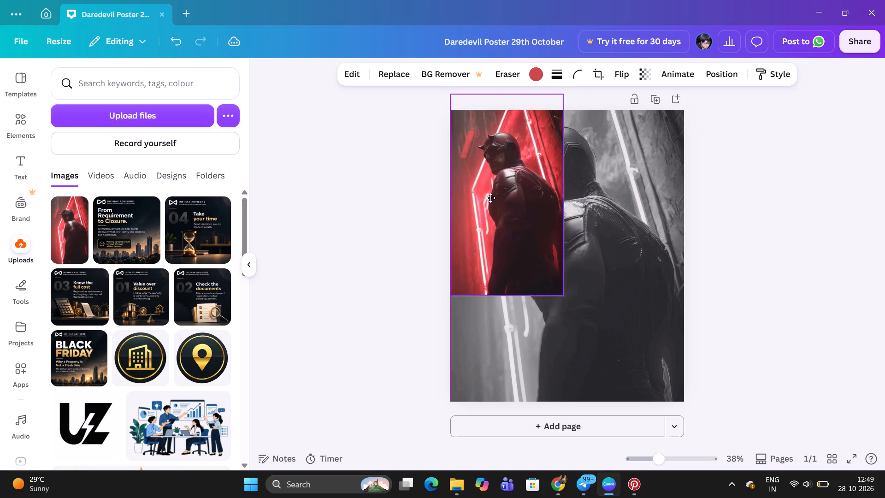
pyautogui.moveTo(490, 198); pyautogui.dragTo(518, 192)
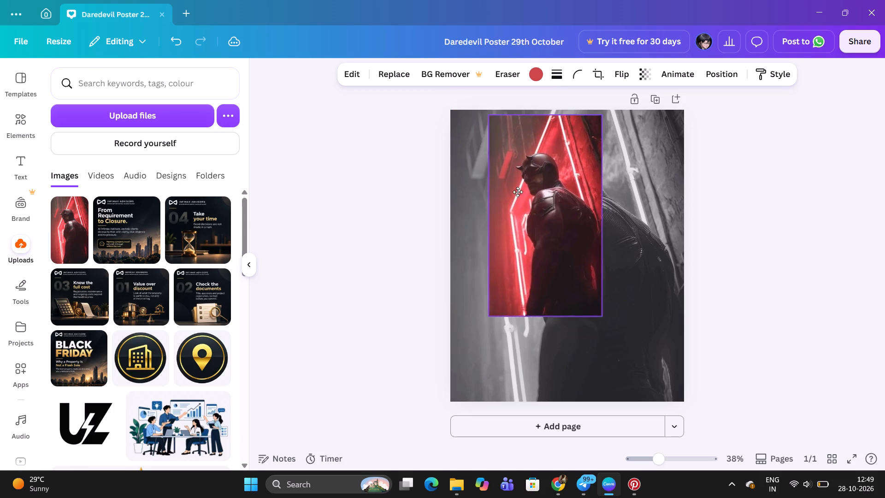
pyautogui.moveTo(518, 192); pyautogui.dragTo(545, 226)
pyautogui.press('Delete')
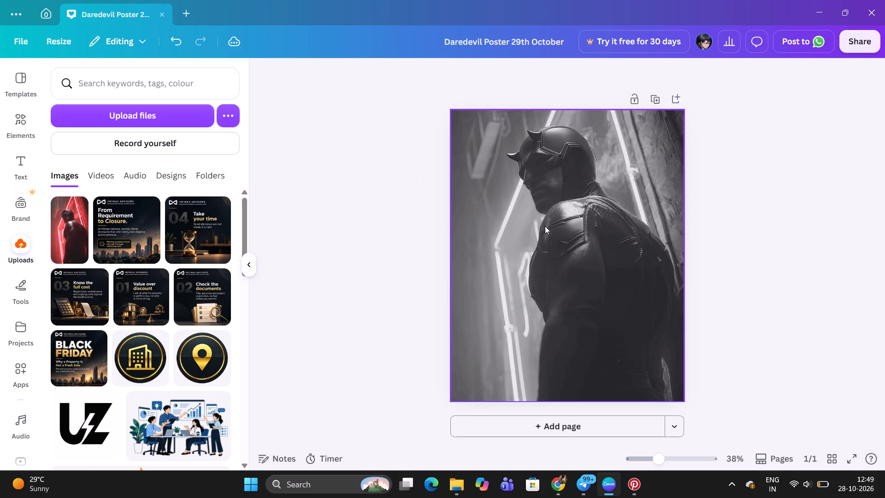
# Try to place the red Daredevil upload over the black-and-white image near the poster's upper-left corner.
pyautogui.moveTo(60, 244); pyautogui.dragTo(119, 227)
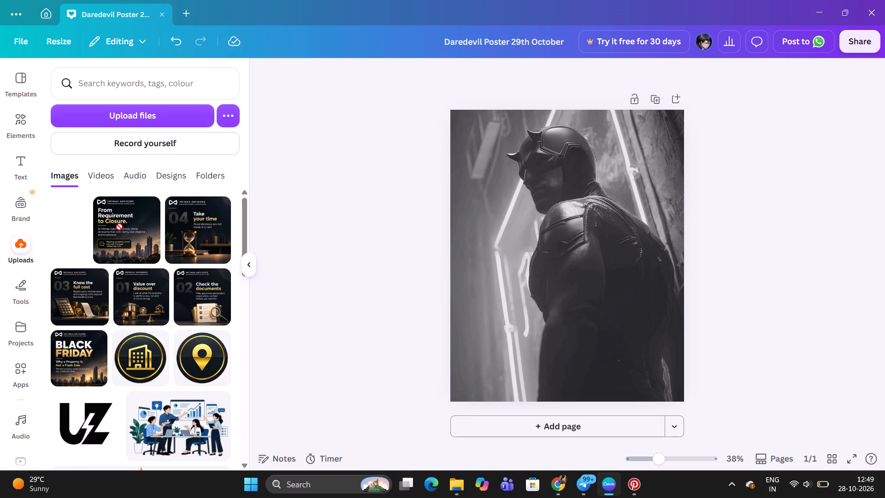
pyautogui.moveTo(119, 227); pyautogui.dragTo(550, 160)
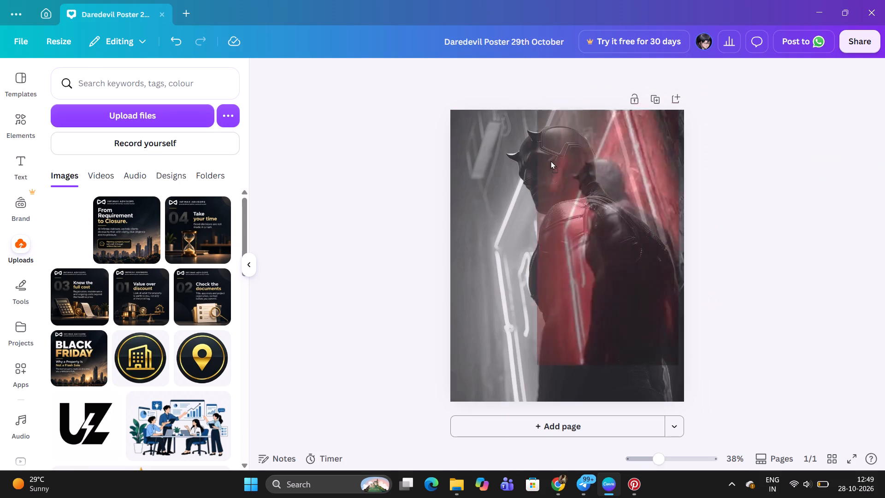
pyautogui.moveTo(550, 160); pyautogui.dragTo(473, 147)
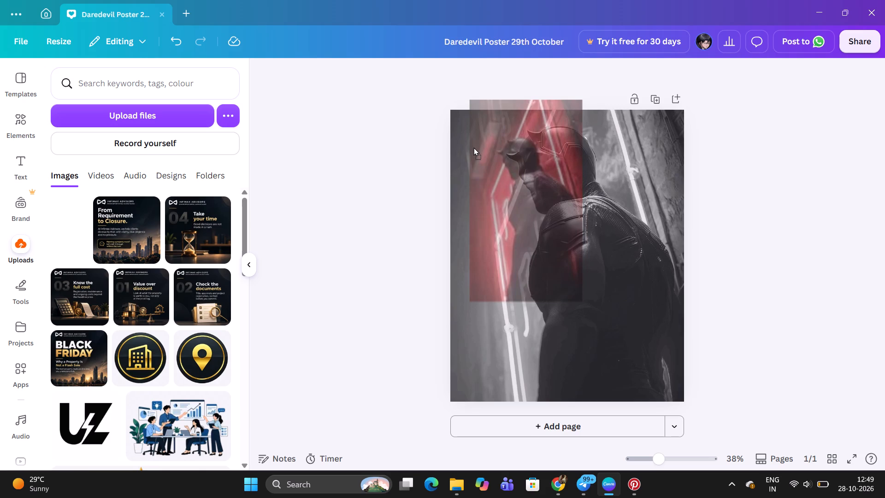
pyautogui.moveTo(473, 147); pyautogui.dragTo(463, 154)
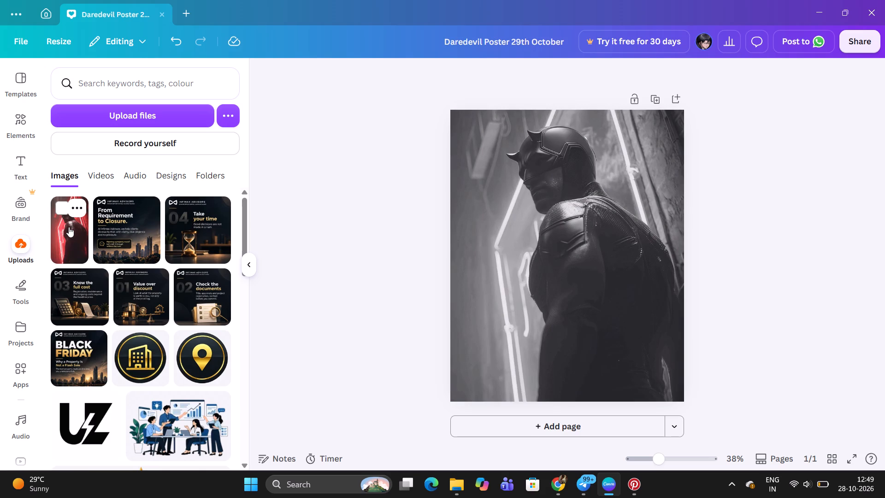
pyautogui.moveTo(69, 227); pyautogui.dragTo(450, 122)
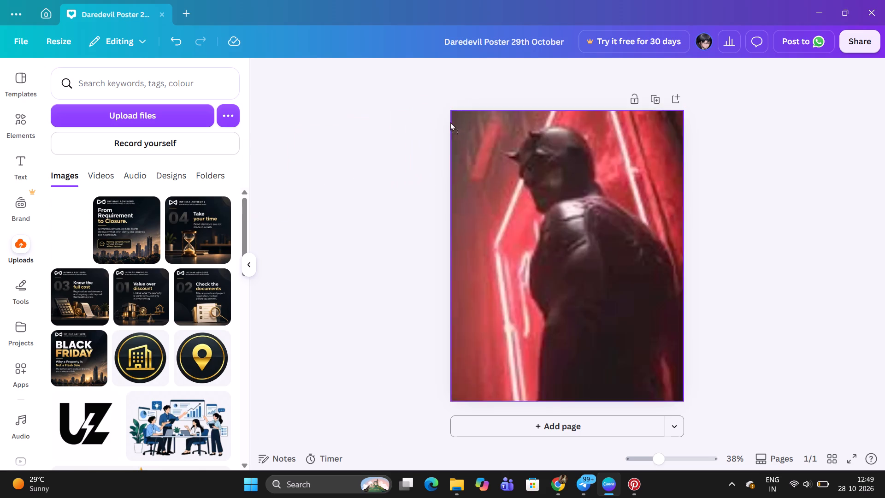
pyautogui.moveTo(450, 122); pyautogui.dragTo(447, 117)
# Add the red Daredevil upload to the page and set that image as the page background.
pyautogui.click(68, 242)
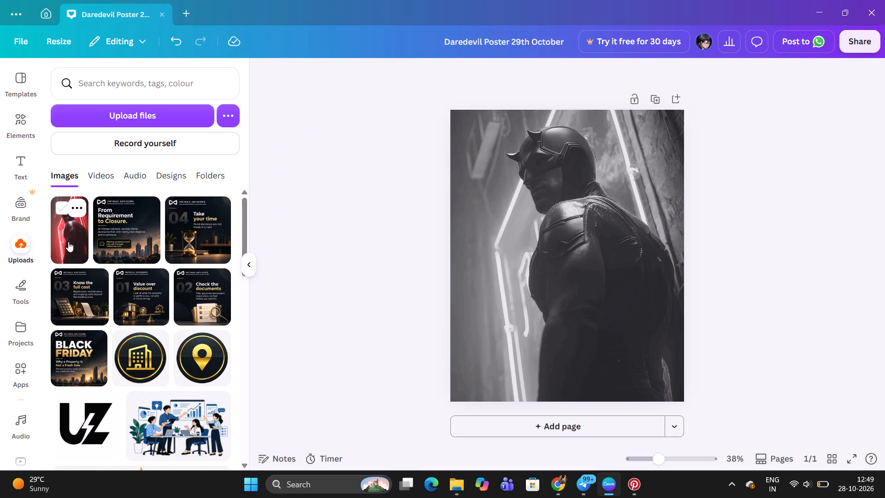
pyautogui.rightClick(568, 228)
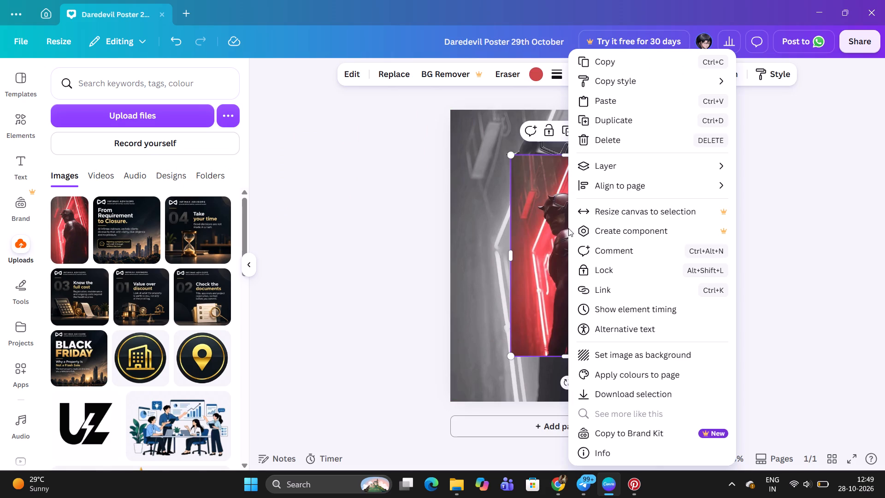
pyautogui.click(644, 360)
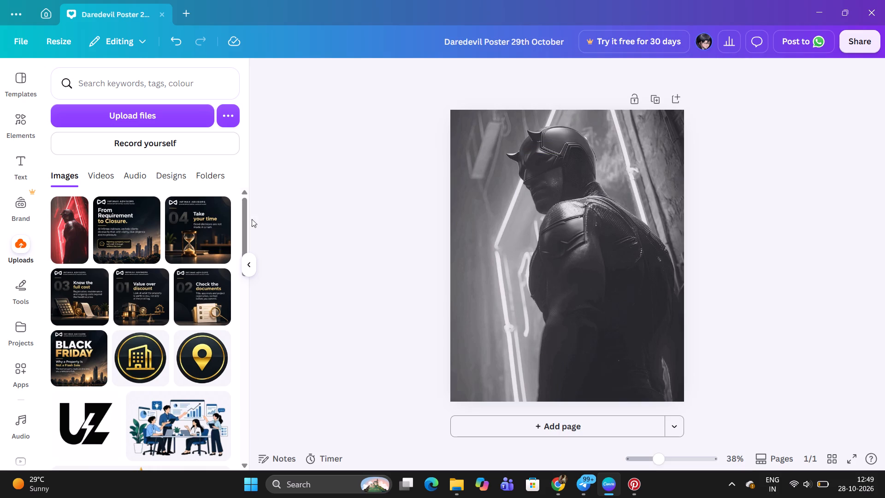
# Add the red Daredevil upload again as a separate image over the black-and-white poster image.
pyautogui.moveTo(65, 232); pyautogui.dragTo(494, 196)
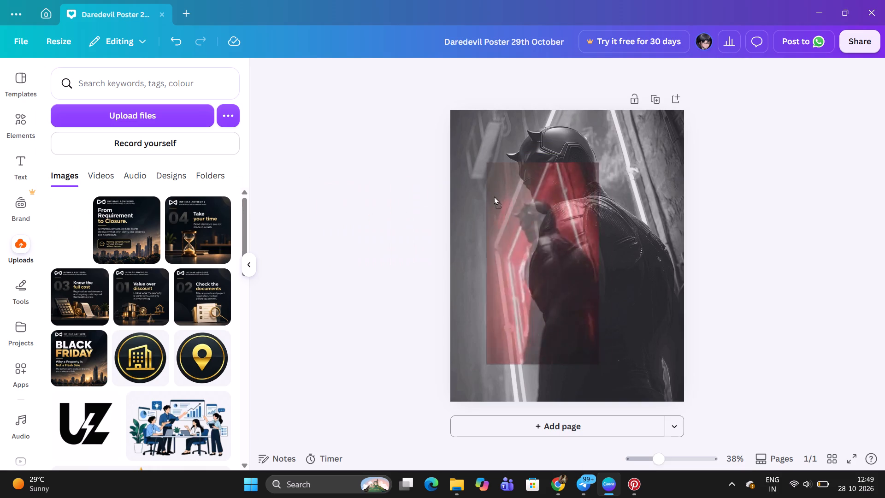
pyautogui.moveTo(494, 196); pyautogui.dragTo(386, 140)
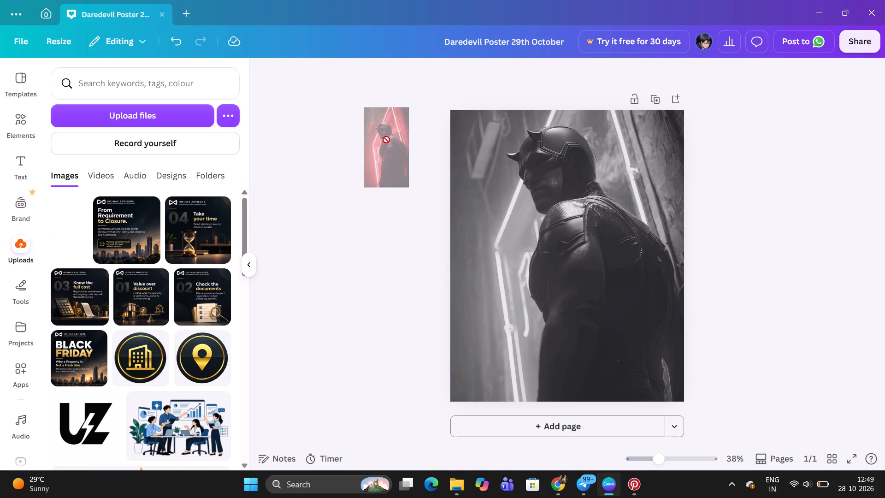
pyautogui.moveTo(386, 140); pyautogui.dragTo(468, 145)
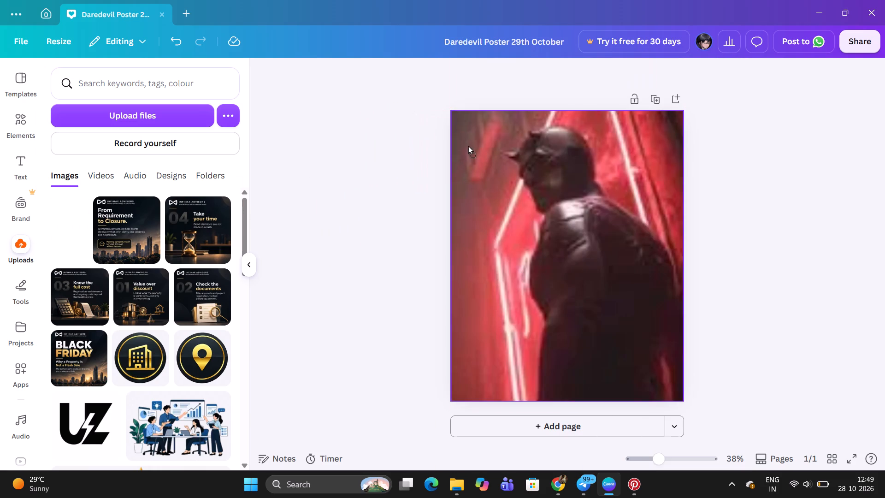
pyautogui.moveTo(468, 145); pyautogui.dragTo(525, 201)
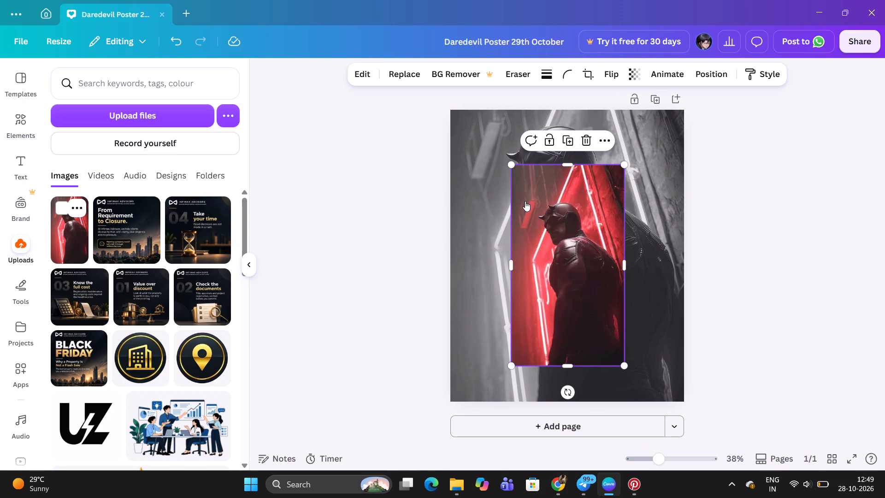
# Enlarge the red Daredevil image over the black-and-white one and align it with the poster's right edge.
pyautogui.moveTo(513, 165); pyautogui.dragTo(433, 119)
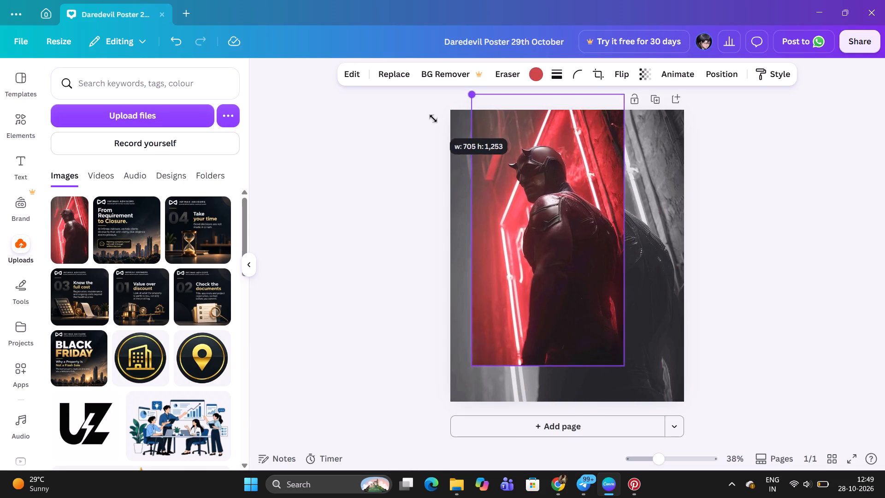
pyautogui.moveTo(433, 119); pyautogui.dragTo(434, 119)
pyautogui.moveTo(626, 367); pyautogui.dragTo(667, 394)
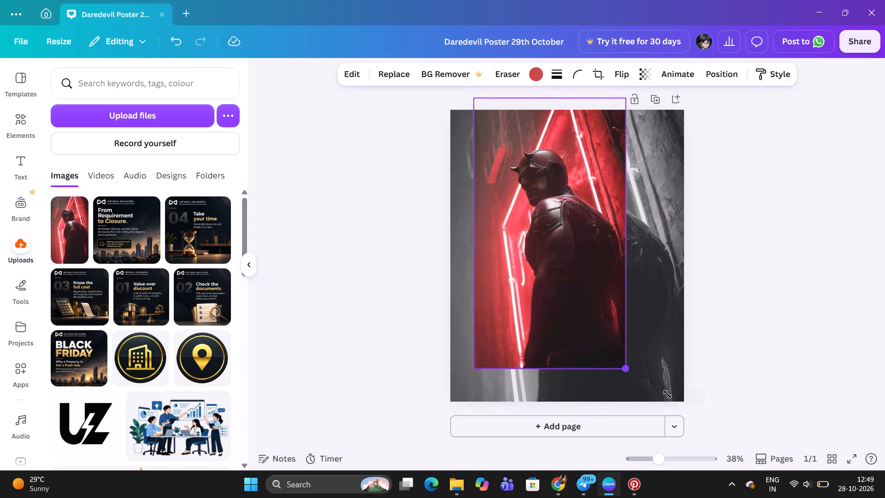
pyautogui.moveTo(667, 394); pyautogui.dragTo(690, 410)
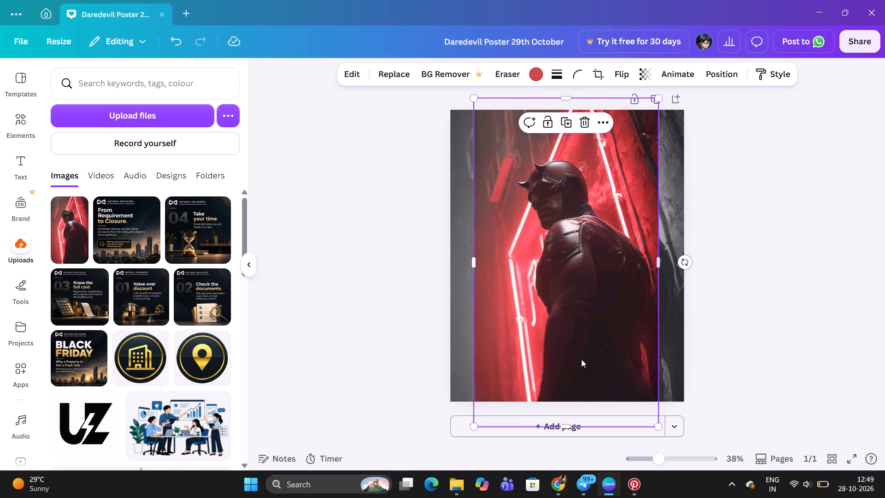
pyautogui.moveTo(558, 351); pyautogui.dragTo(531, 304)
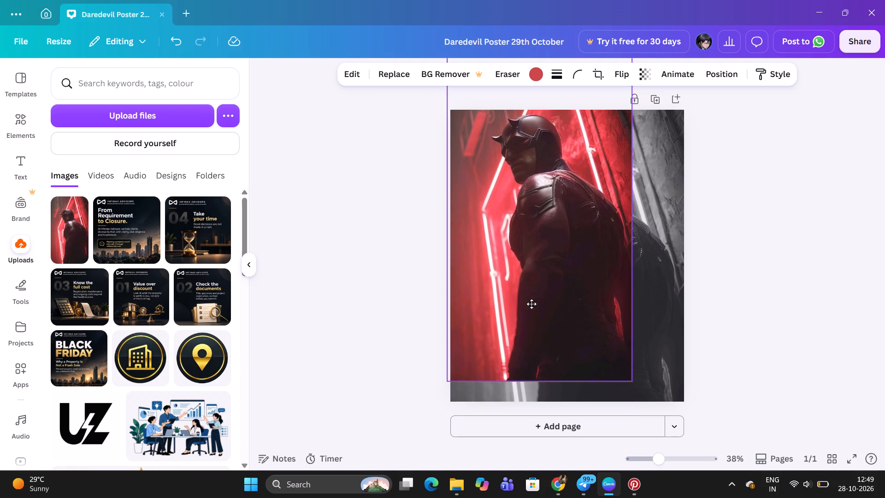
pyautogui.moveTo(531, 304); pyautogui.dragTo(531, 303)
pyautogui.moveTo(639, 380); pyautogui.dragTo(709, 411)
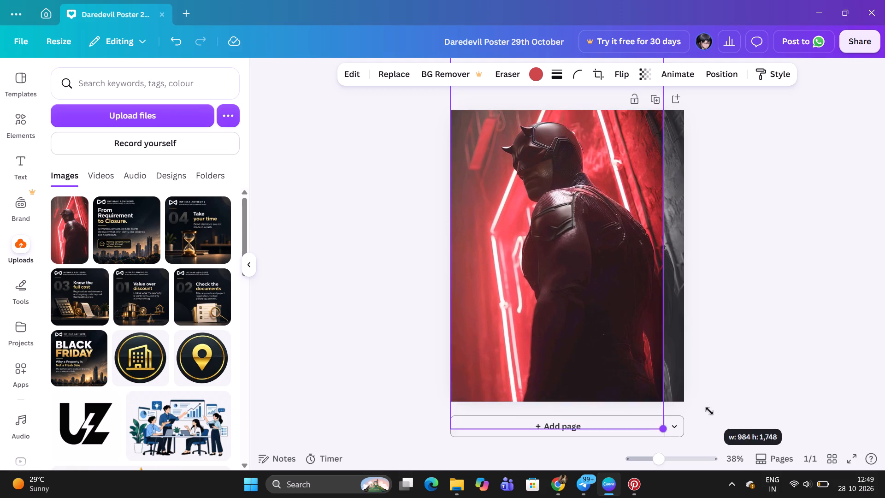
pyautogui.moveTo(709, 411); pyautogui.dragTo(710, 411)
pyautogui.moveTo(606, 340); pyautogui.dragTo(623, 359)
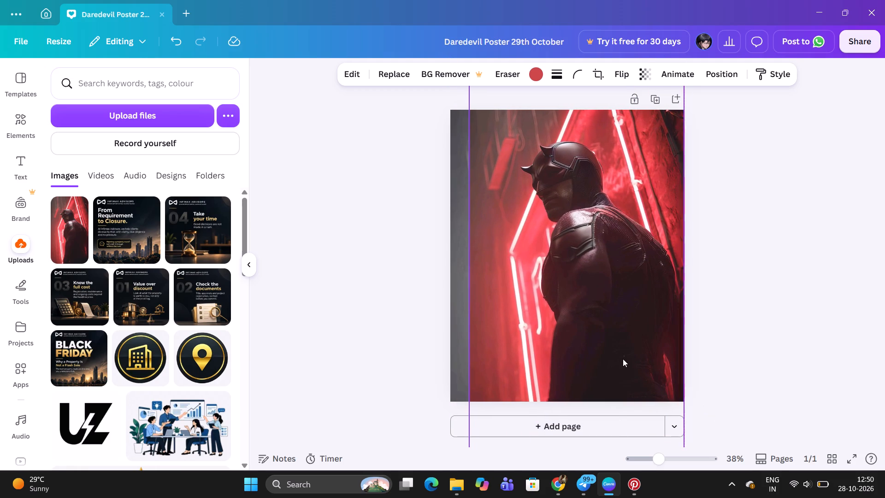
# Enlarge the red Daredevil image until it spans the poster's full width, covering the remaining strip along the left edge.
pyautogui.scroll(-2, 623, 359)
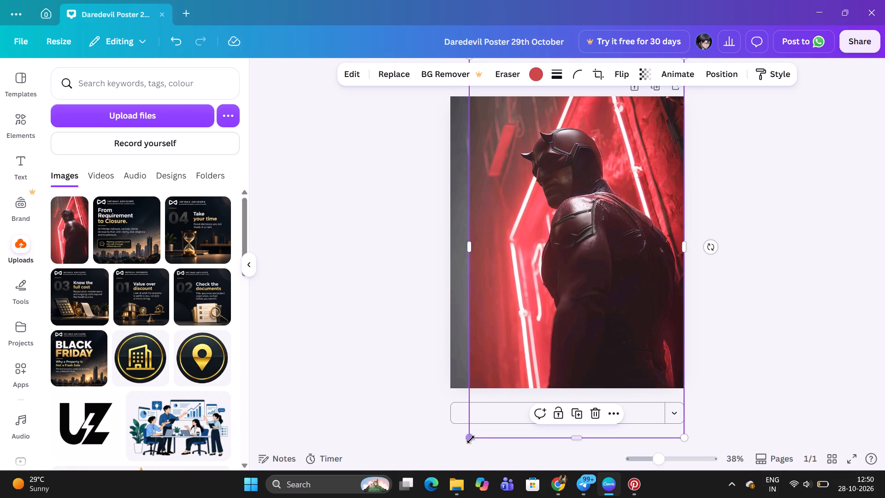
pyautogui.moveTo(471, 439); pyautogui.dragTo(445, 452)
pyautogui.scroll(3, 544, 310)
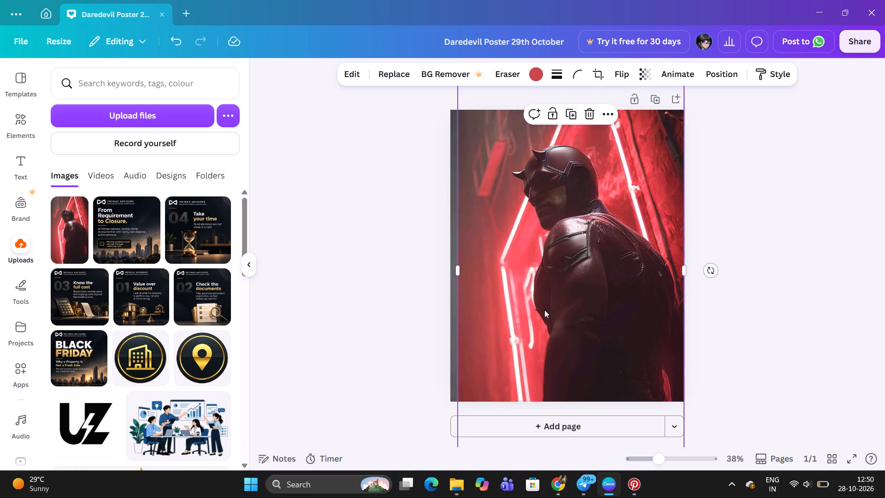
pyautogui.scroll(4, 507, 277)
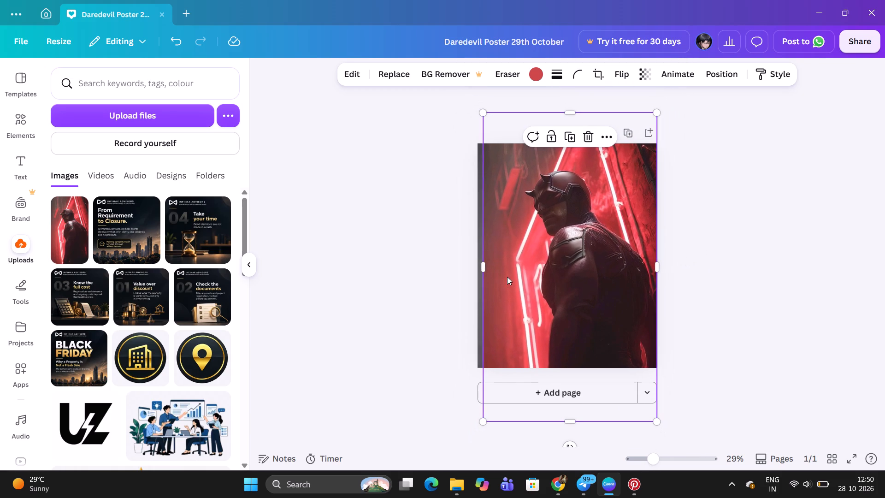
pyautogui.moveTo(483, 111); pyautogui.dragTo(481, 110)
pyautogui.moveTo(481, 110); pyautogui.dragTo(469, 106)
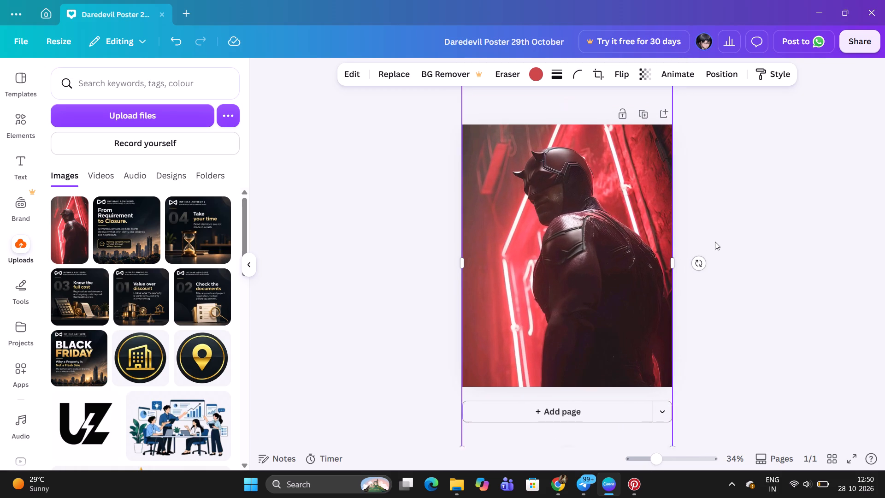
# Crop the lower edge of the red Daredevil image so it ends at the poster's bottom edge.
pyautogui.scroll(2, 715, 242)
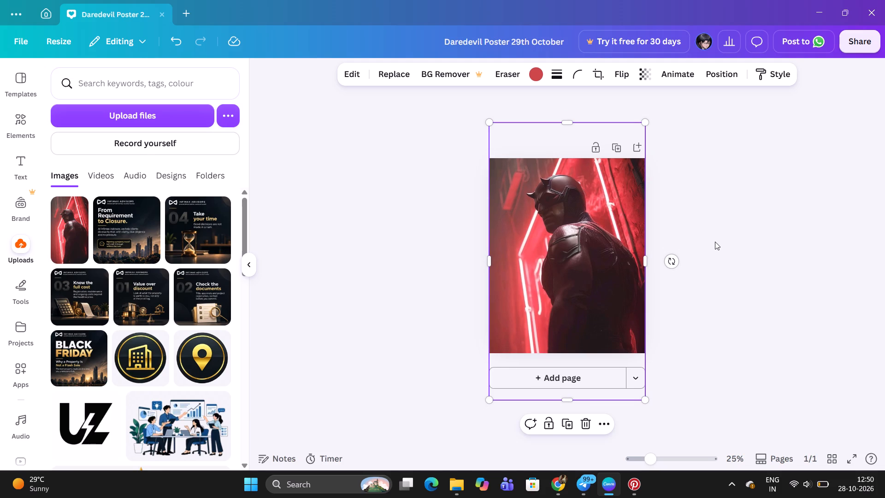
pyautogui.moveTo(567, 401); pyautogui.dragTo(568, 301)
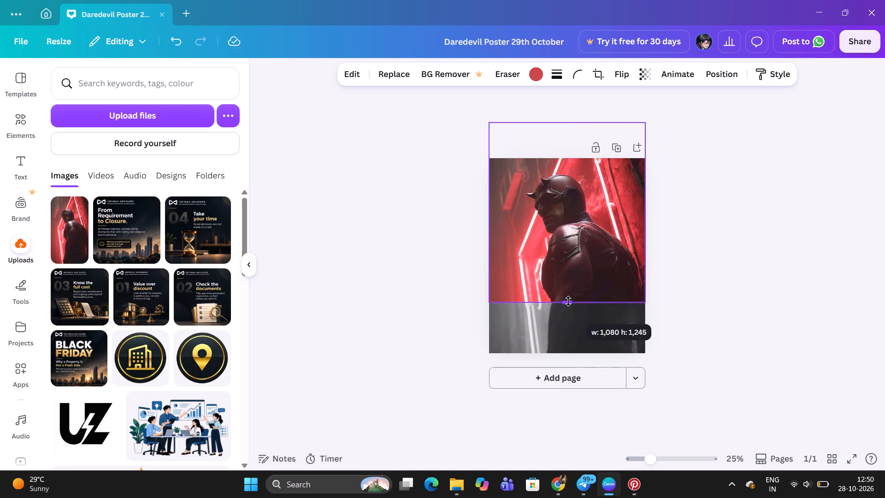
pyautogui.moveTo(568, 301); pyautogui.dragTo(571, 279)
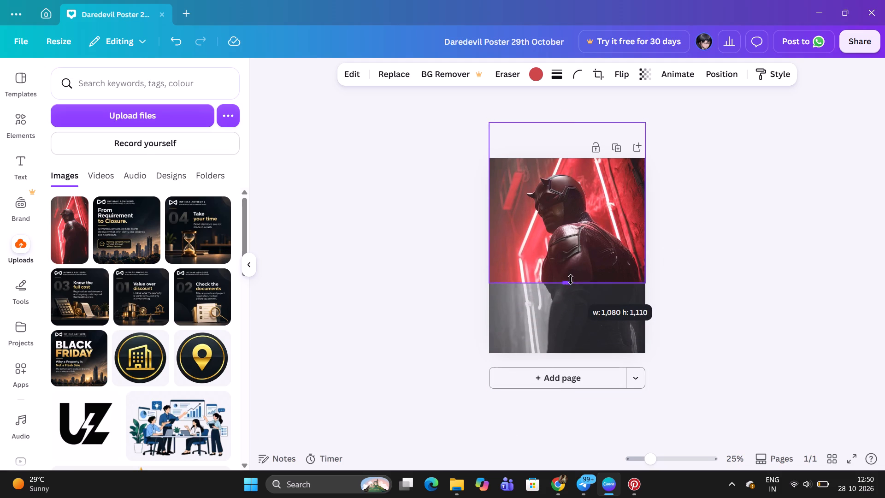
pyautogui.moveTo(571, 279); pyautogui.dragTo(575, 260)
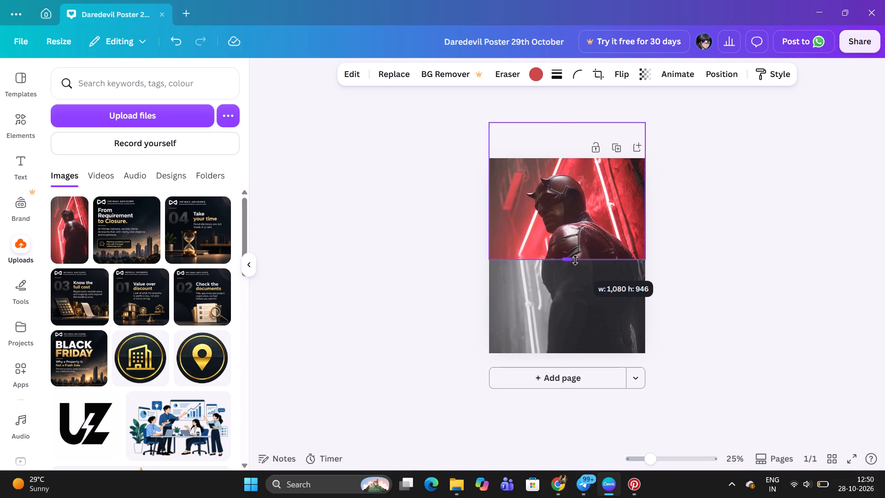
pyautogui.moveTo(575, 260); pyautogui.dragTo(581, 326)
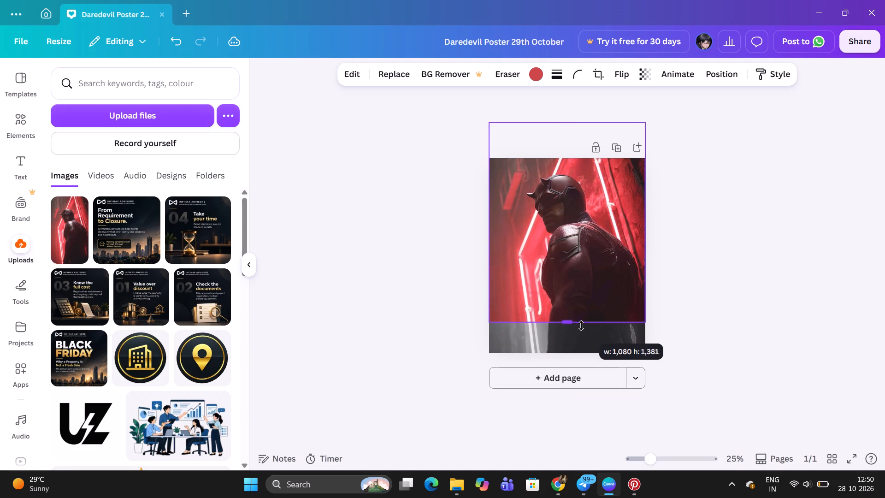
pyautogui.moveTo(581, 326); pyautogui.dragTo(581, 354)
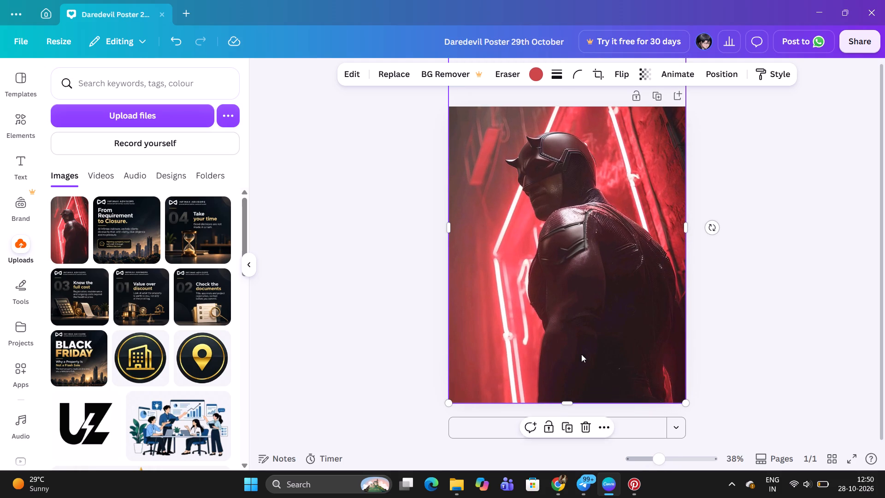
# Crop the upper edge of the red Daredevil image to slightly above the poster's top edge.
pyautogui.scroll(1, 581, 354)
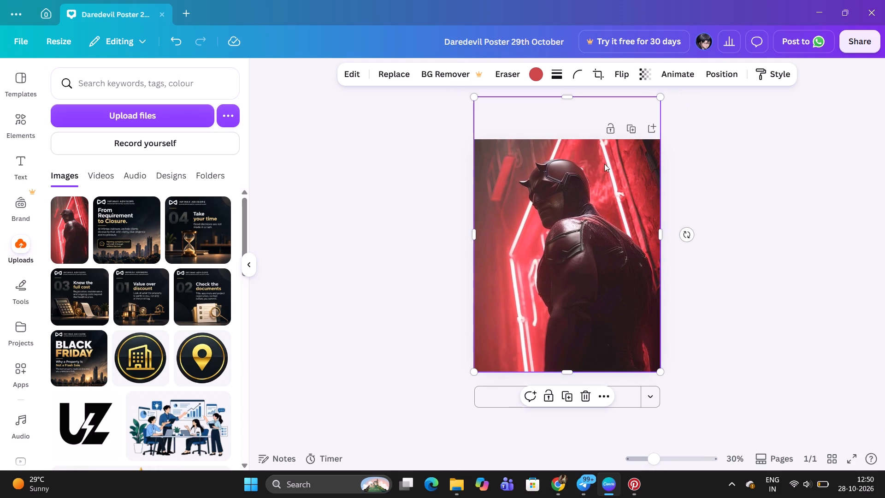
pyautogui.moveTo(572, 100); pyautogui.dragTo(578, 172)
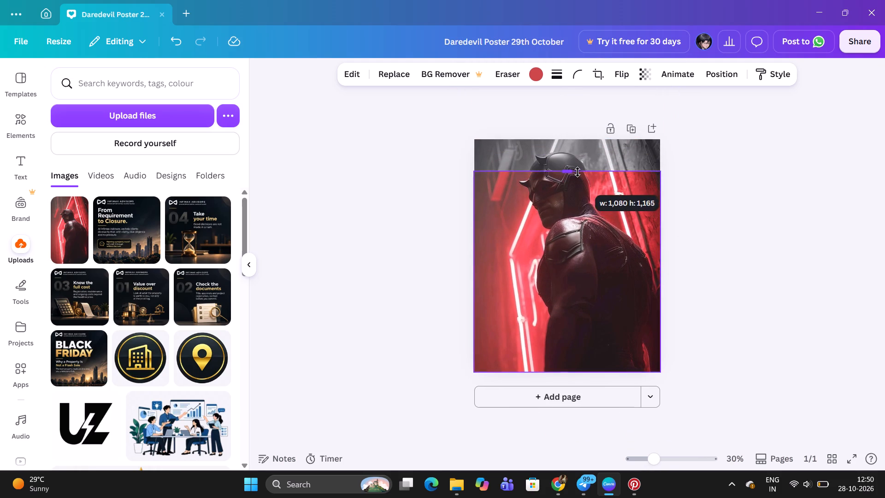
pyautogui.moveTo(578, 172); pyautogui.dragTo(578, 165)
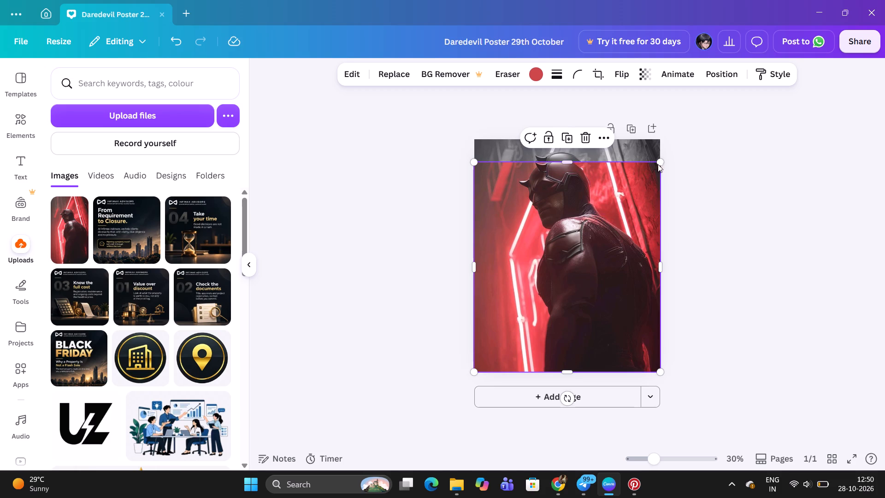
pyautogui.moveTo(571, 162); pyautogui.dragTo(573, 144)
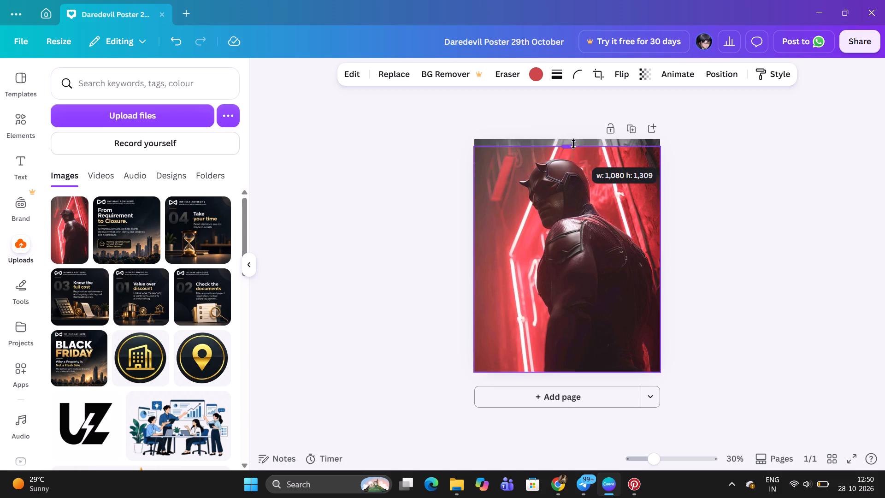
pyautogui.moveTo(573, 144); pyautogui.dragTo(573, 125)
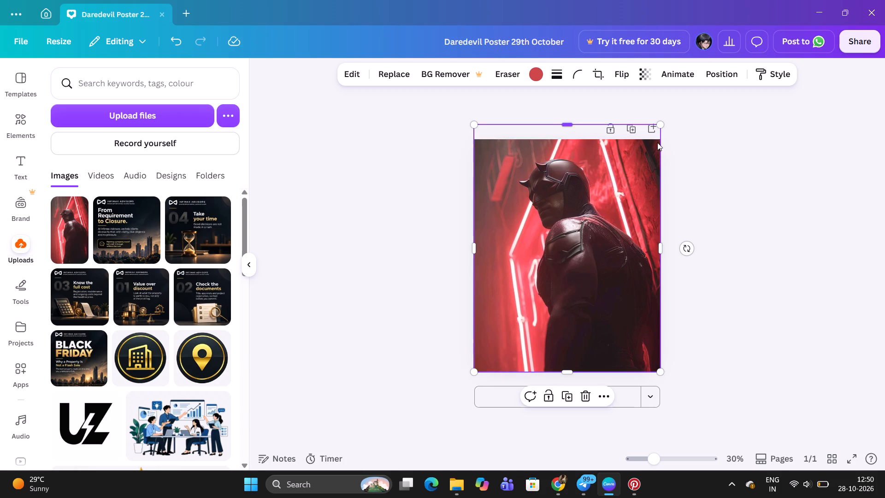
# Enlarge the red Daredevil image to about 1,166 wide so it extends slightly past both sides of the poster.
pyautogui.moveTo(659, 125); pyautogui.dragTo(667, 121)
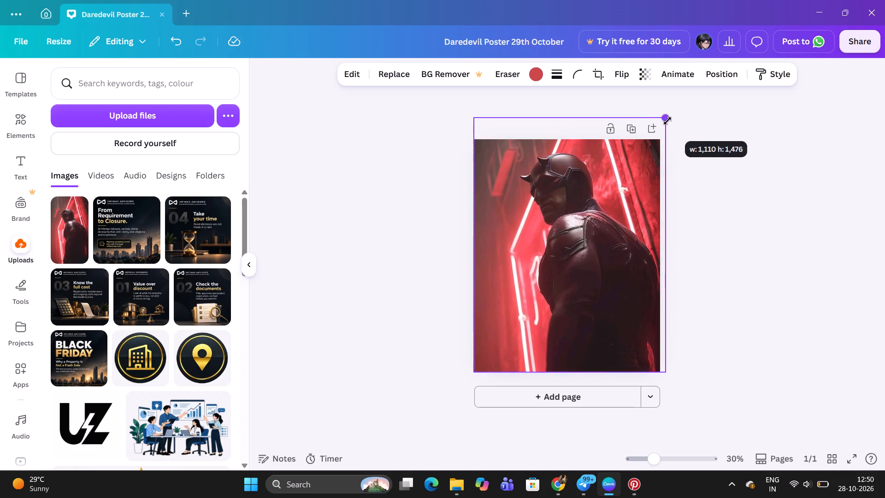
pyautogui.moveTo(667, 121); pyautogui.dragTo(670, 119)
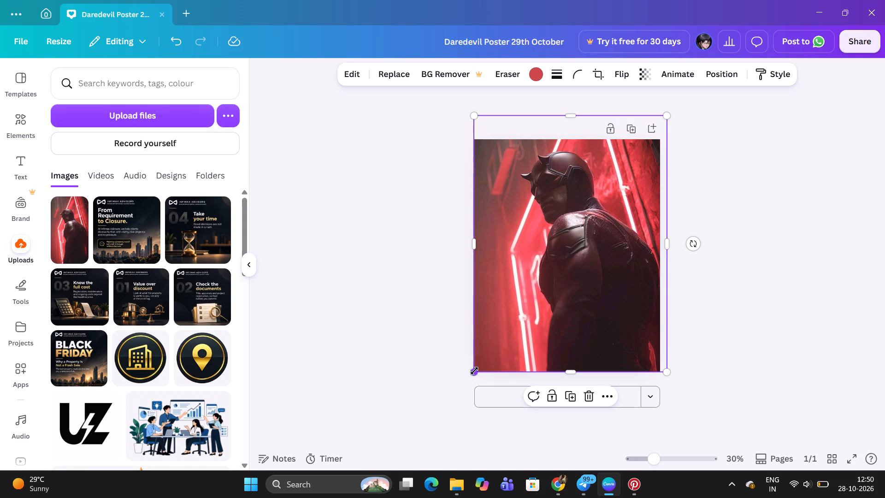
pyautogui.moveTo(474, 371); pyautogui.dragTo(464, 379)
# Crop the upper edge of the red Daredevil image to line up with the poster's top edge.
pyautogui.moveTo(567, 114); pyautogui.dragTo(568, 128)
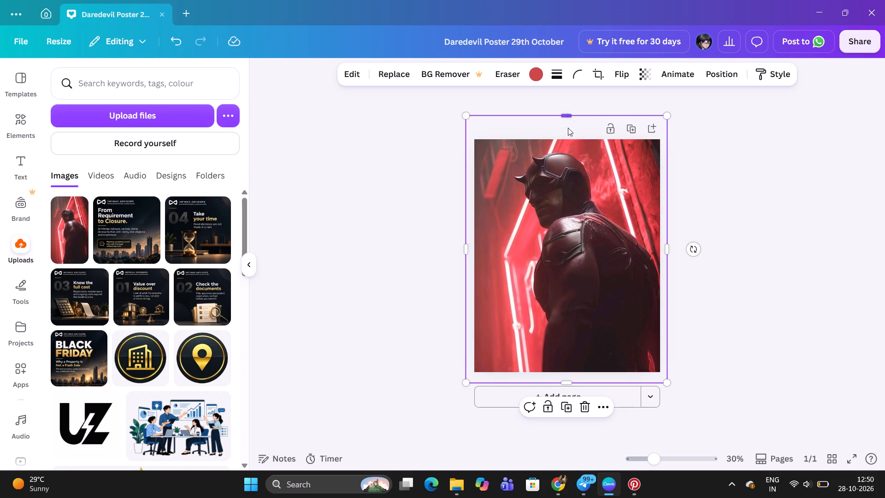
pyautogui.moveTo(568, 128); pyautogui.dragTo(572, 154)
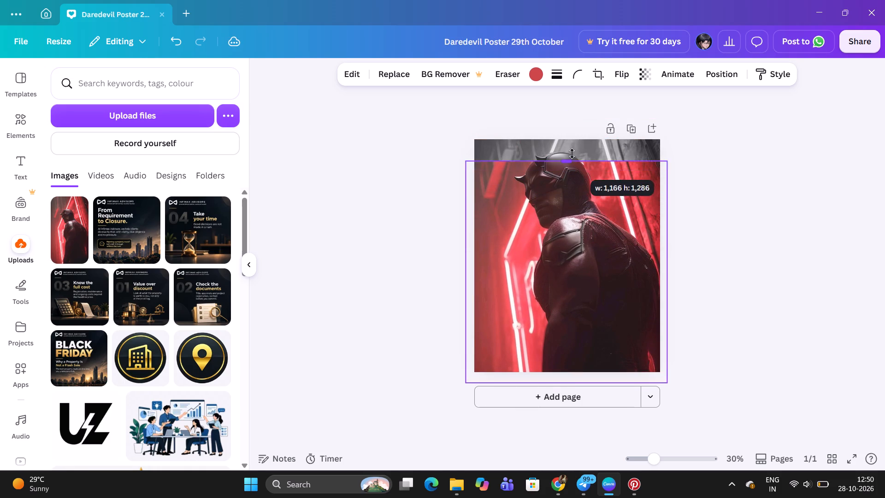
pyautogui.moveTo(572, 154); pyautogui.dragTo(571, 138)
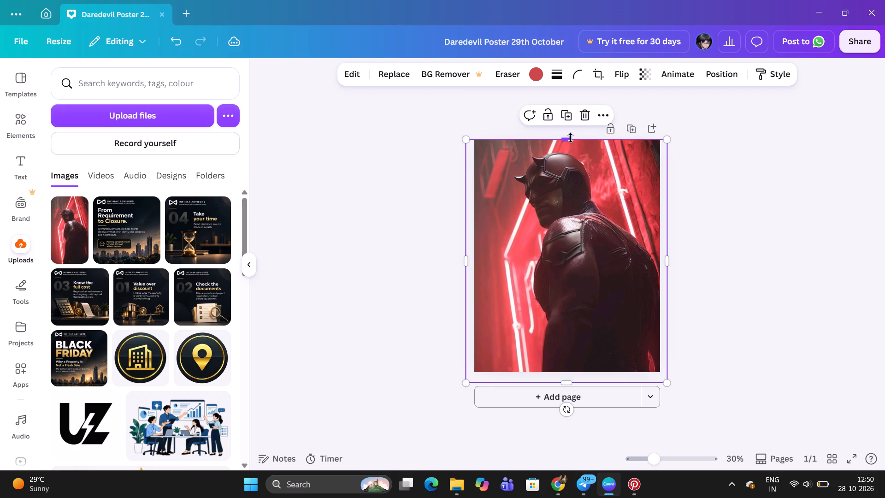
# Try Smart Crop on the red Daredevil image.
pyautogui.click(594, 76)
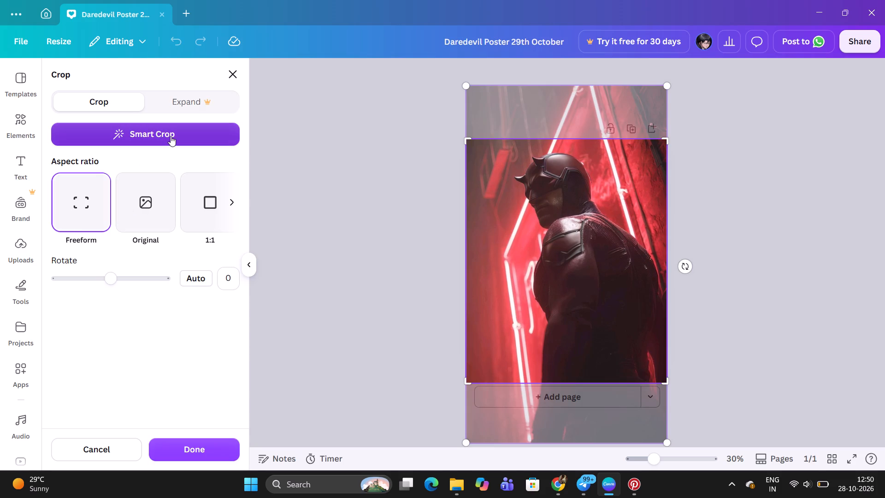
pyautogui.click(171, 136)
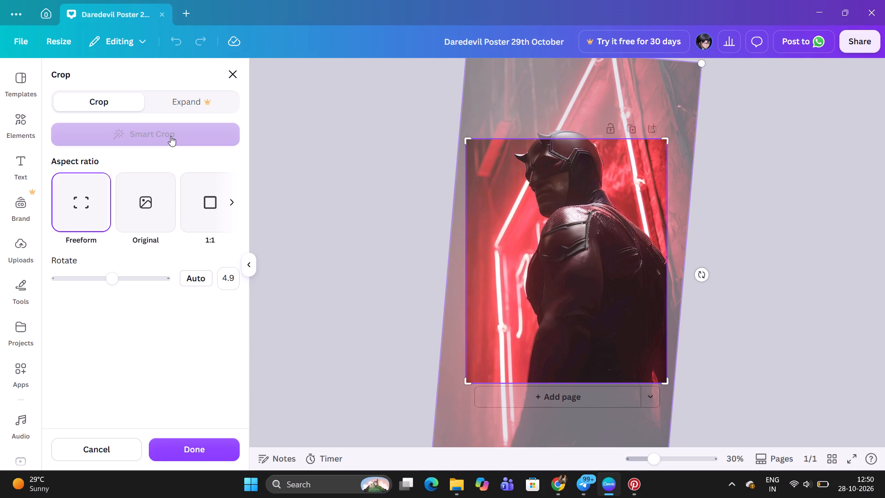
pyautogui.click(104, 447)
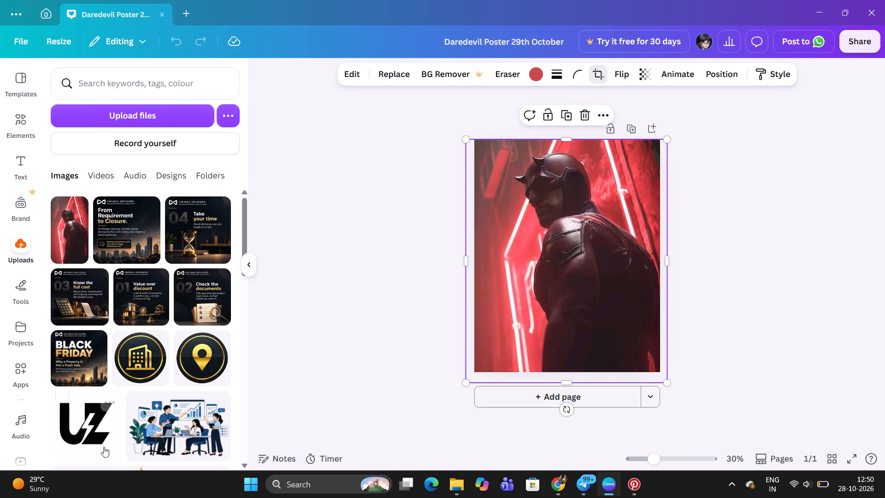
# Nudge the red Daredevil picture slightly upward within its freeform crop frame and keep the crop.
pyautogui.doubleClick(559, 231)
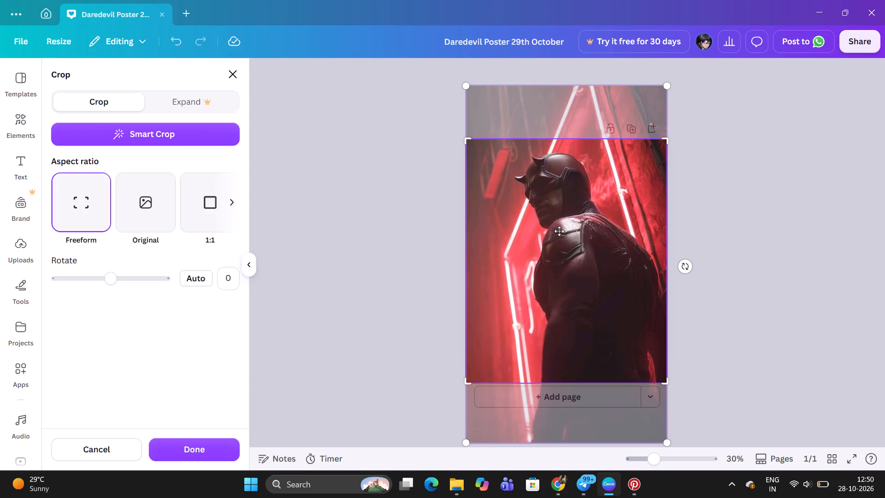
pyautogui.moveTo(559, 231); pyautogui.dragTo(565, 242)
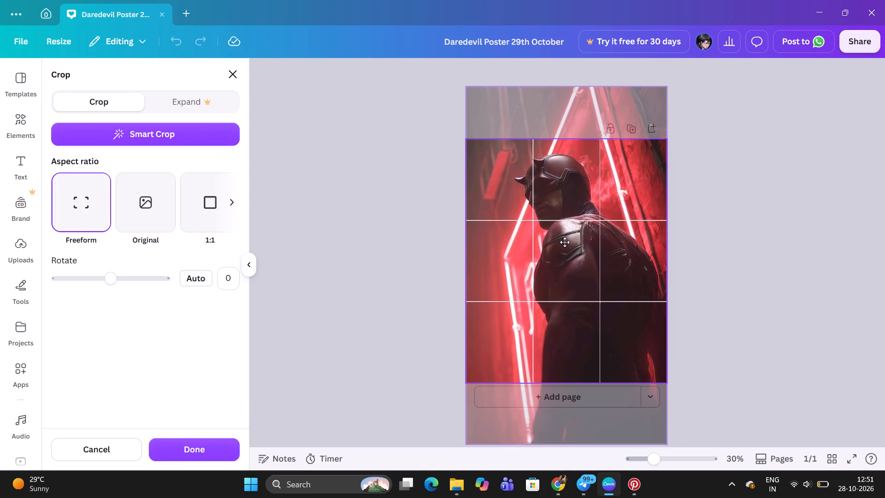
pyautogui.moveTo(565, 242); pyautogui.dragTo(567, 241)
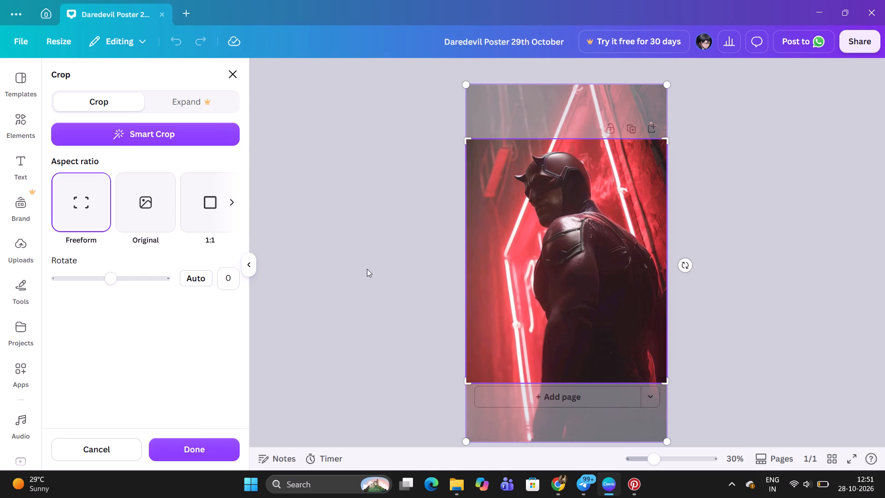
pyautogui.click(367, 269)
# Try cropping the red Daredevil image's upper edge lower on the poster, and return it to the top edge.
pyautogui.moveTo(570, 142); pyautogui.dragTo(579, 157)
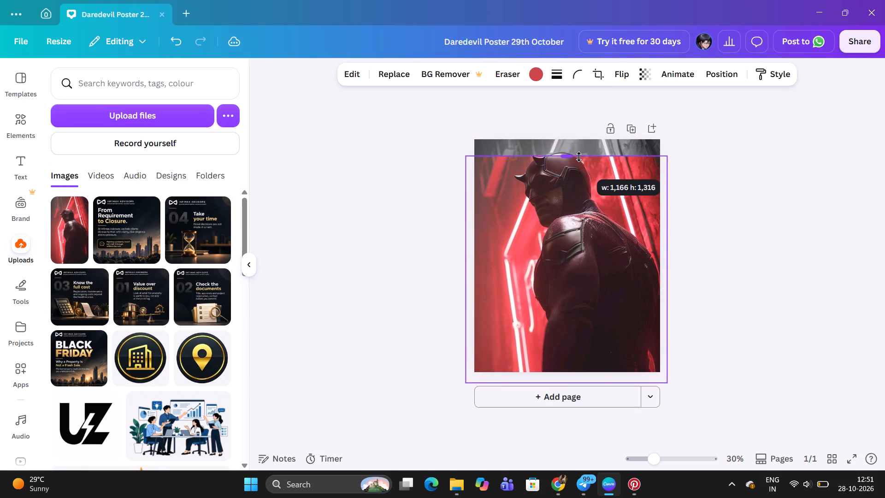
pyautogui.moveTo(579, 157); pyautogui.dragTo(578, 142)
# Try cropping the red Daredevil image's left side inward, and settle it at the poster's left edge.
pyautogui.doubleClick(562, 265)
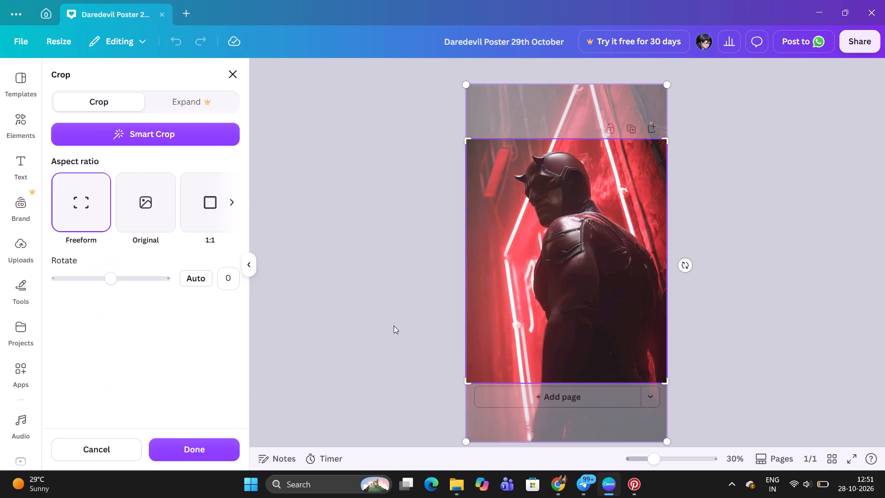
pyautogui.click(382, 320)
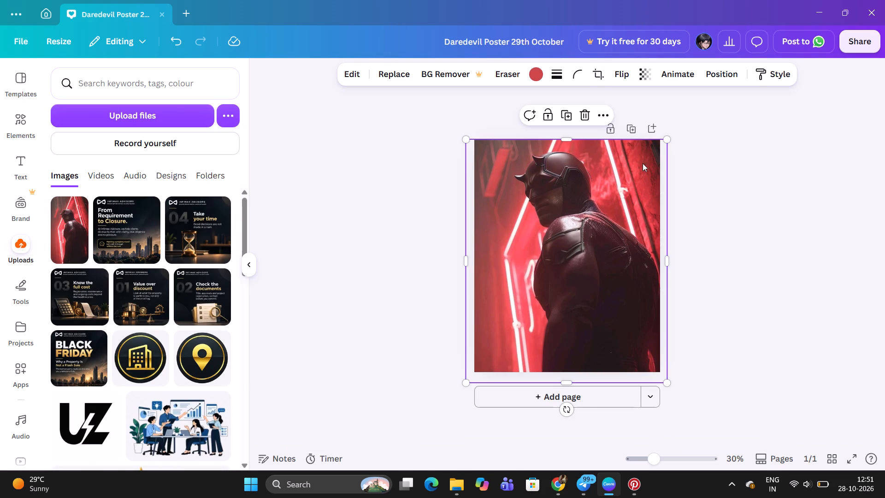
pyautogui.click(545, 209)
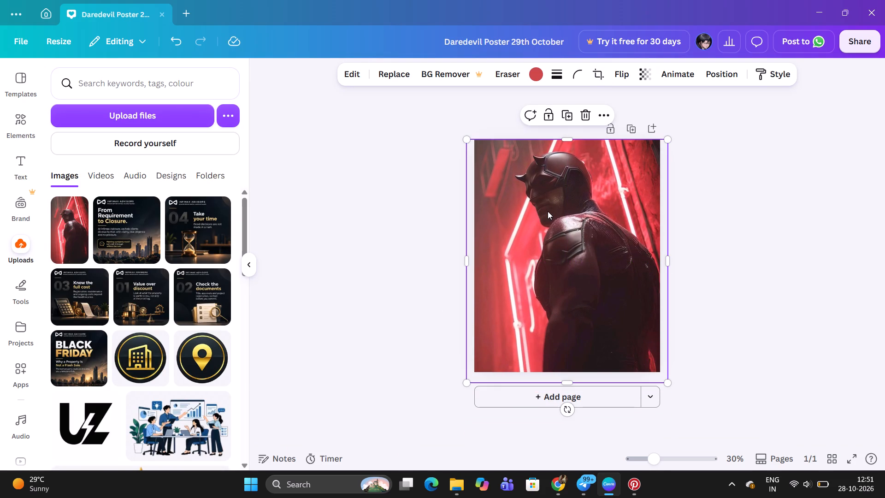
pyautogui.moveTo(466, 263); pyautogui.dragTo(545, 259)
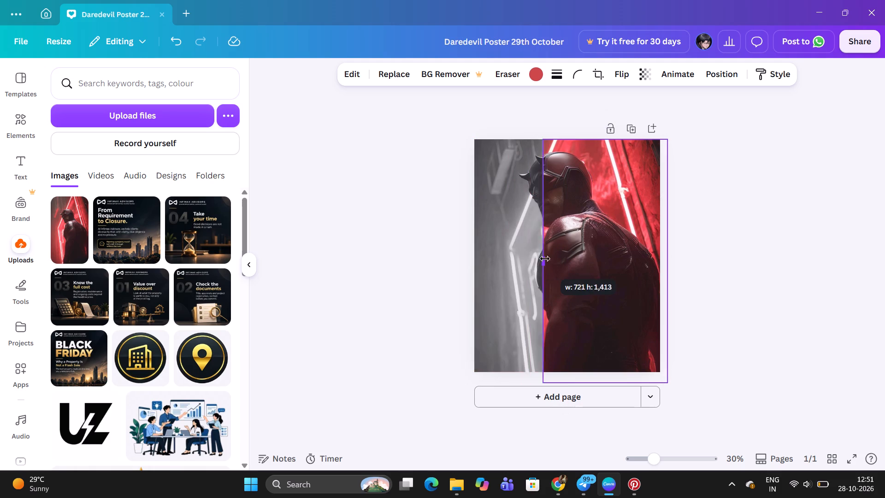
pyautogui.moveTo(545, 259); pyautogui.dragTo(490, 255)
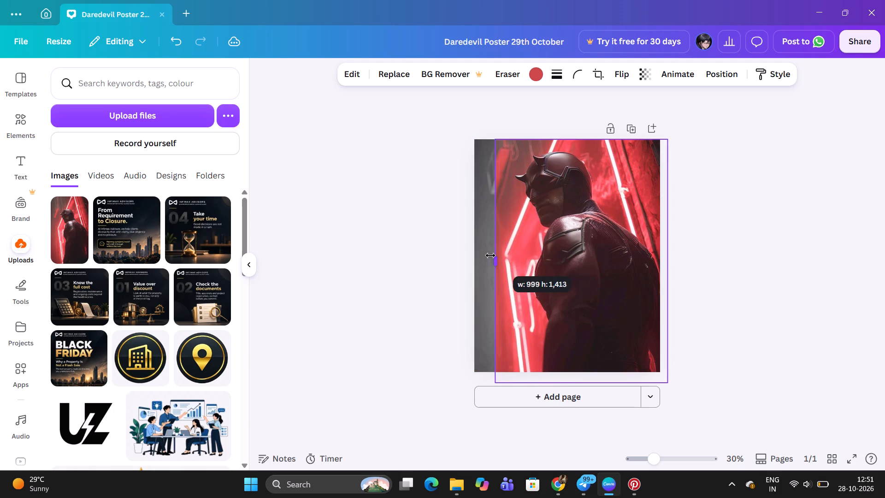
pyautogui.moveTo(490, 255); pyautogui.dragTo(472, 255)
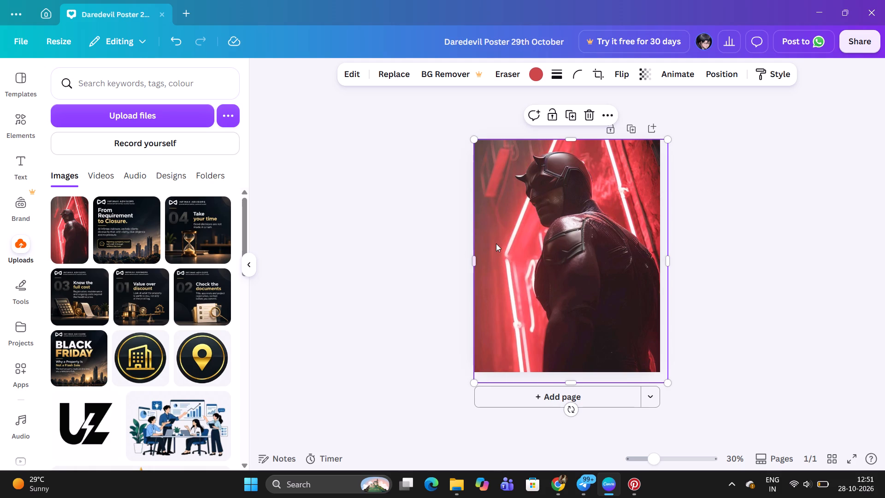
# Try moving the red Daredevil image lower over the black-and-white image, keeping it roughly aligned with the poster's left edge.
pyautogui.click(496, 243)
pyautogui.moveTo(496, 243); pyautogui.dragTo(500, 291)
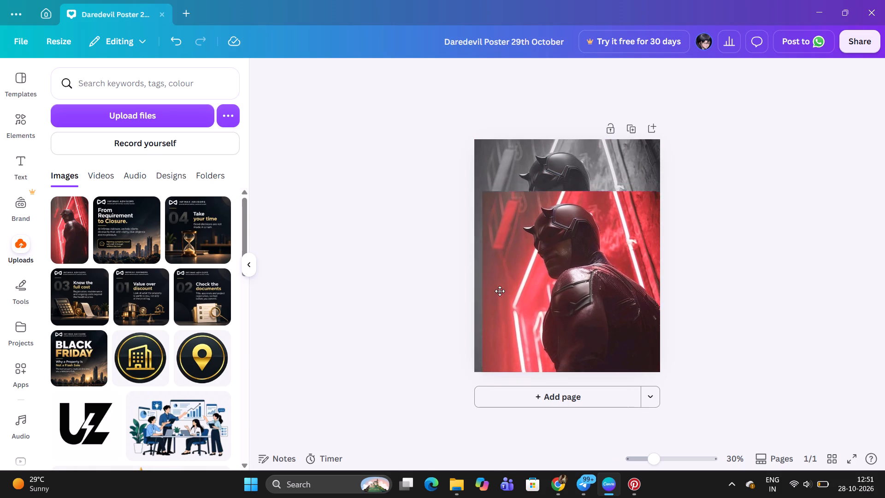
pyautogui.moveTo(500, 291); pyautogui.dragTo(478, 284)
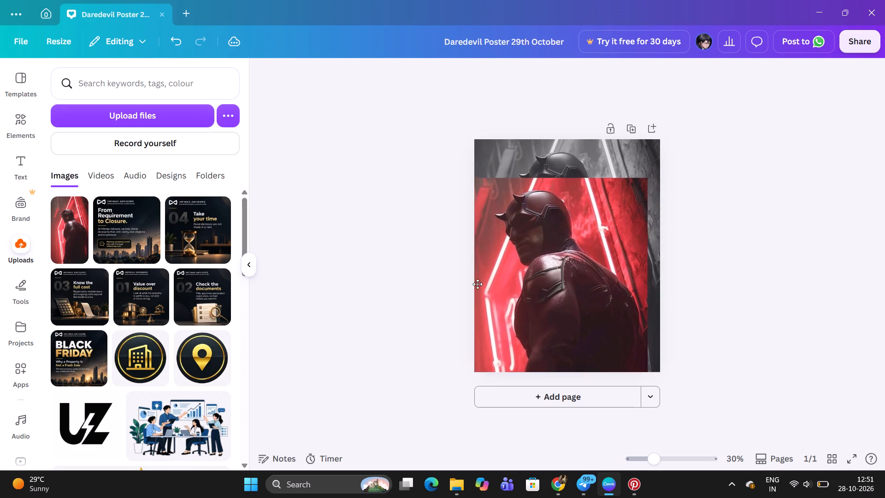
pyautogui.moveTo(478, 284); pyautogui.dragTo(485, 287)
# Delete the red Daredevil image from the poster, leaving the black-and-white image in place.
pyautogui.press('Delete')
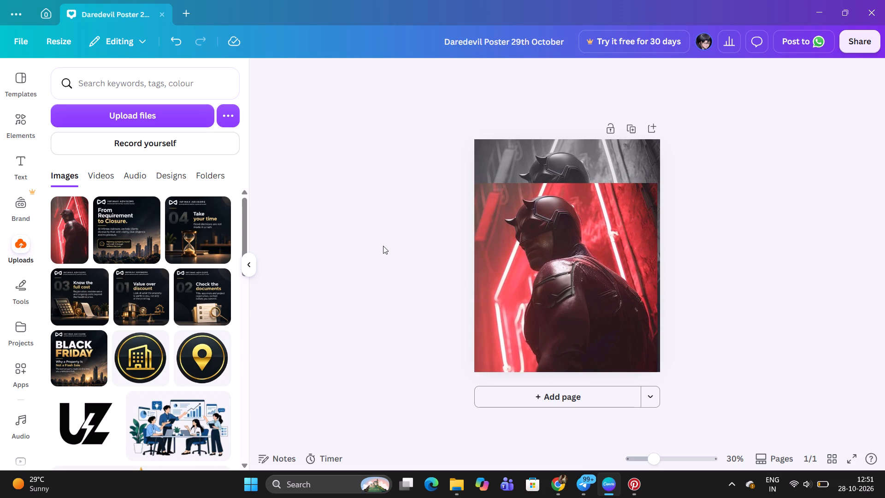
pyautogui.click(383, 246)
pyautogui.click(540, 219)
pyautogui.press('Delete')
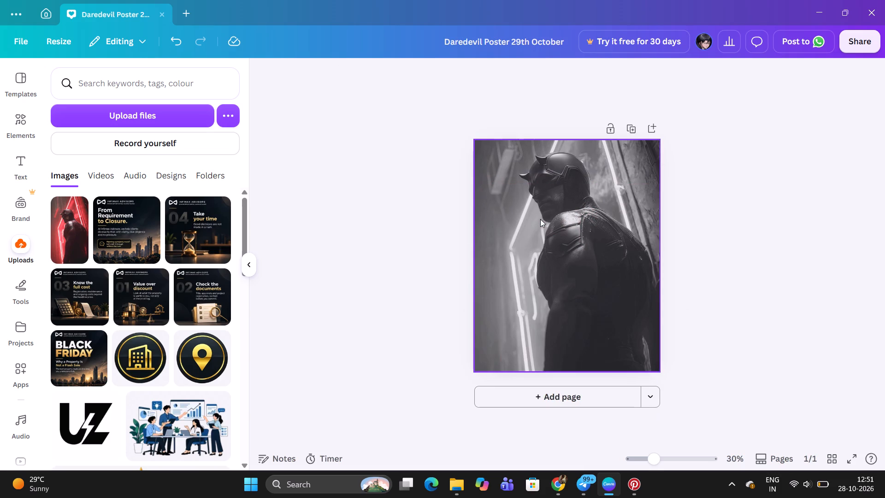
# Duplicate the black-and-white Daredevil image in place and select the copy on top.
pyautogui.click(540, 219)
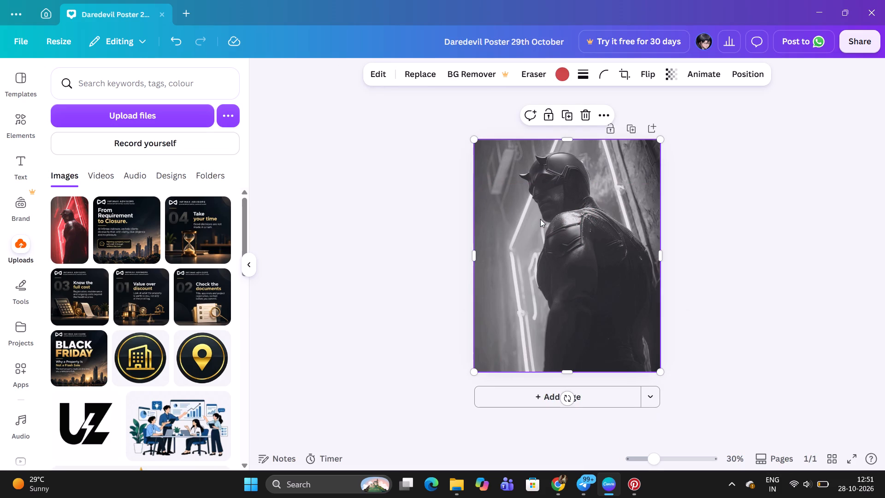
pyautogui.hotkey('ctrl', 'd')
pyautogui.click(540, 219)
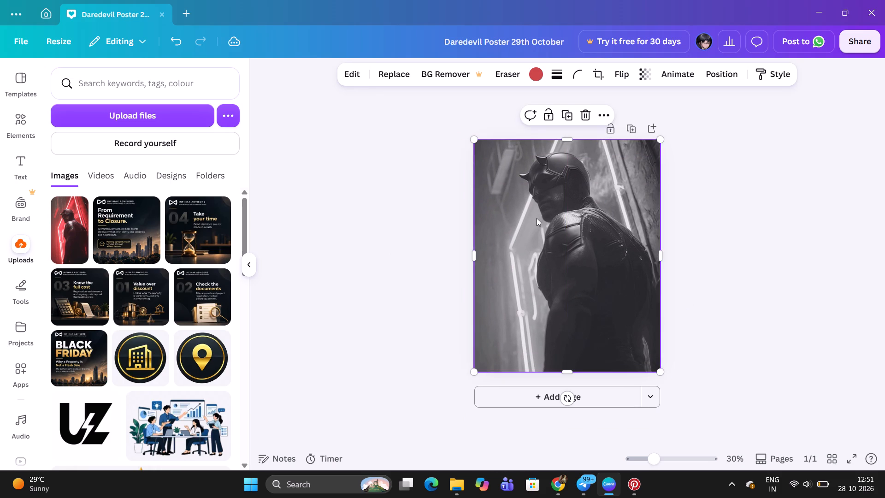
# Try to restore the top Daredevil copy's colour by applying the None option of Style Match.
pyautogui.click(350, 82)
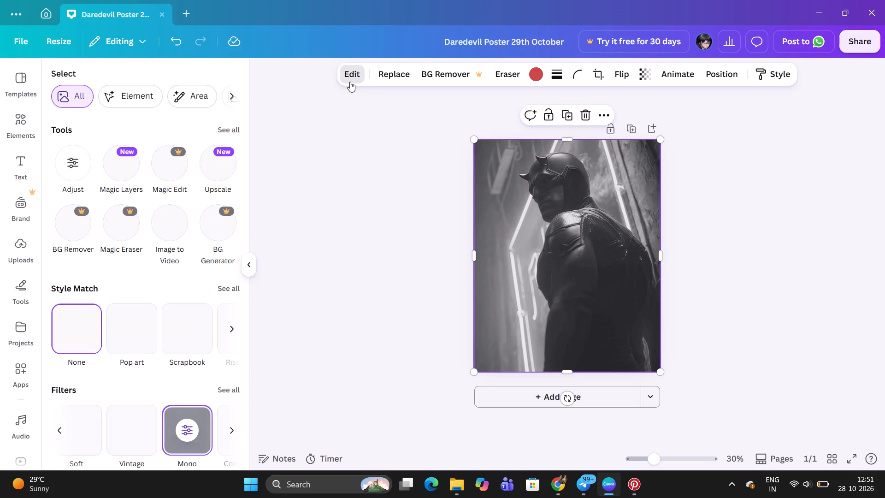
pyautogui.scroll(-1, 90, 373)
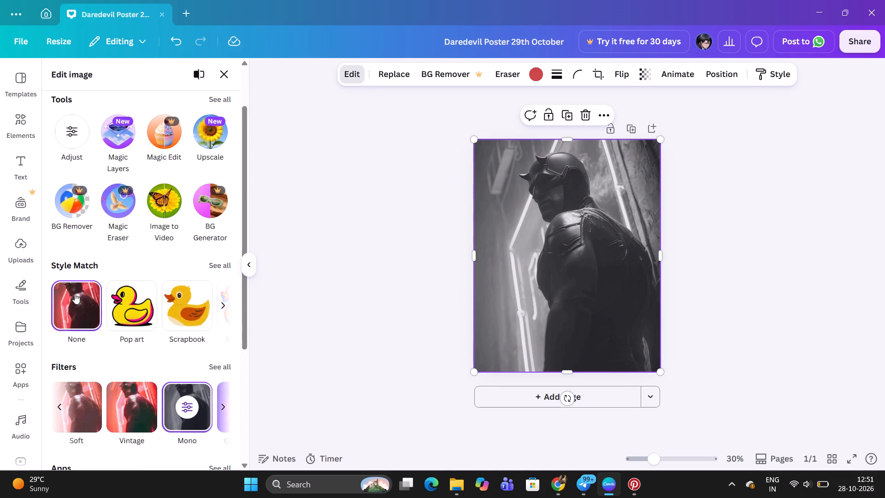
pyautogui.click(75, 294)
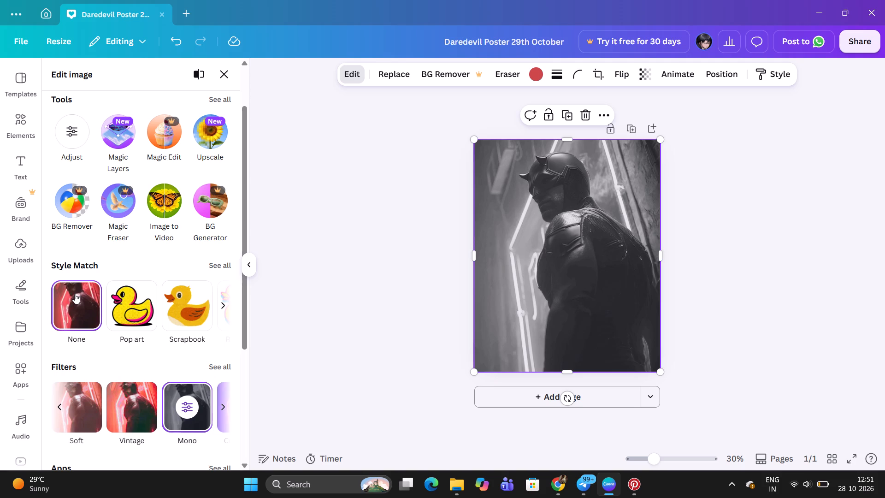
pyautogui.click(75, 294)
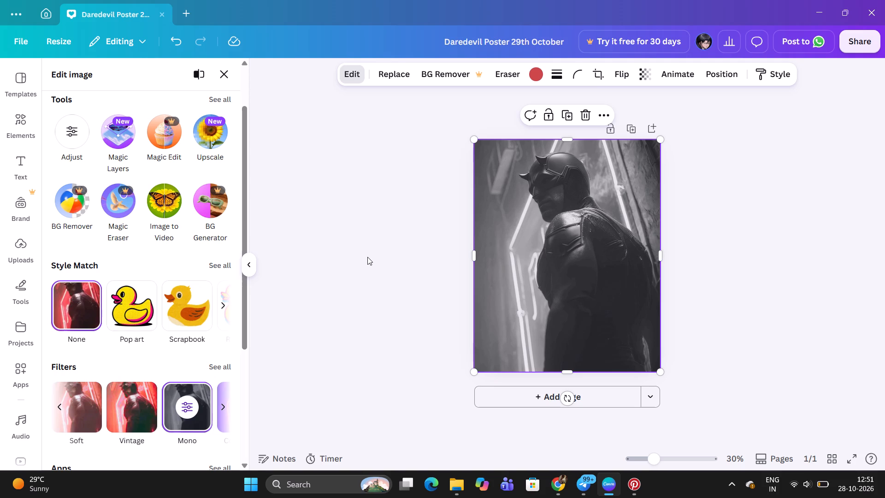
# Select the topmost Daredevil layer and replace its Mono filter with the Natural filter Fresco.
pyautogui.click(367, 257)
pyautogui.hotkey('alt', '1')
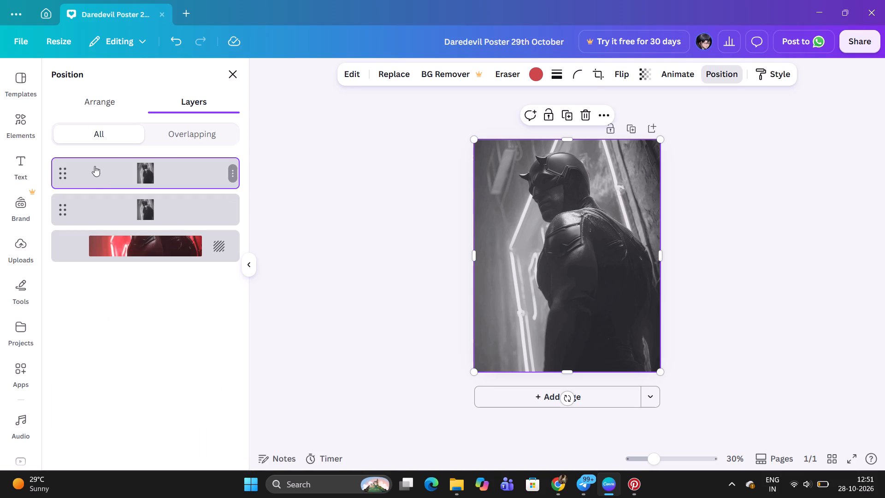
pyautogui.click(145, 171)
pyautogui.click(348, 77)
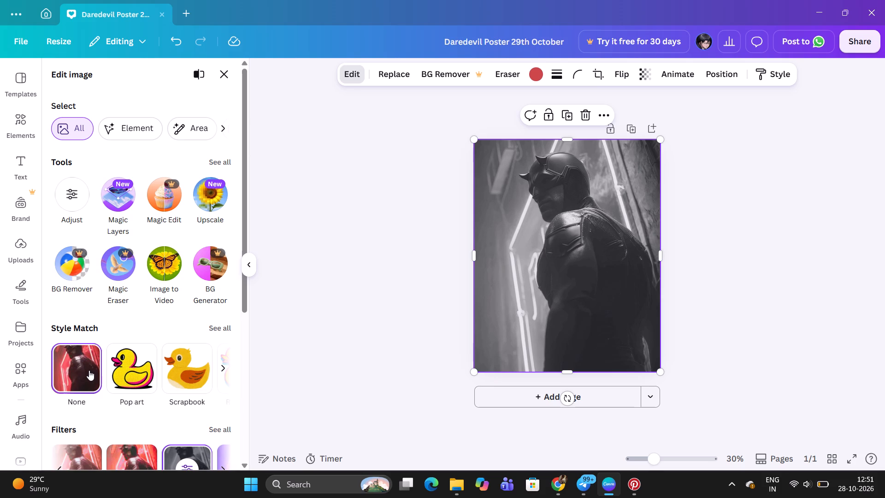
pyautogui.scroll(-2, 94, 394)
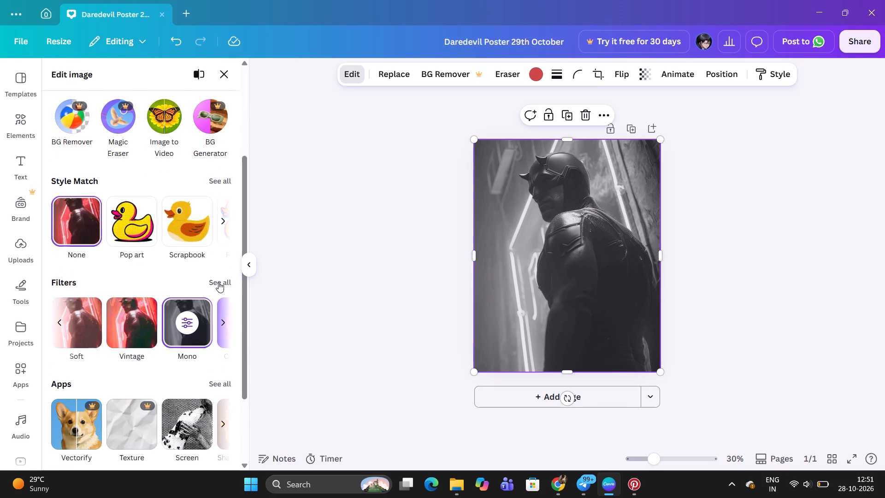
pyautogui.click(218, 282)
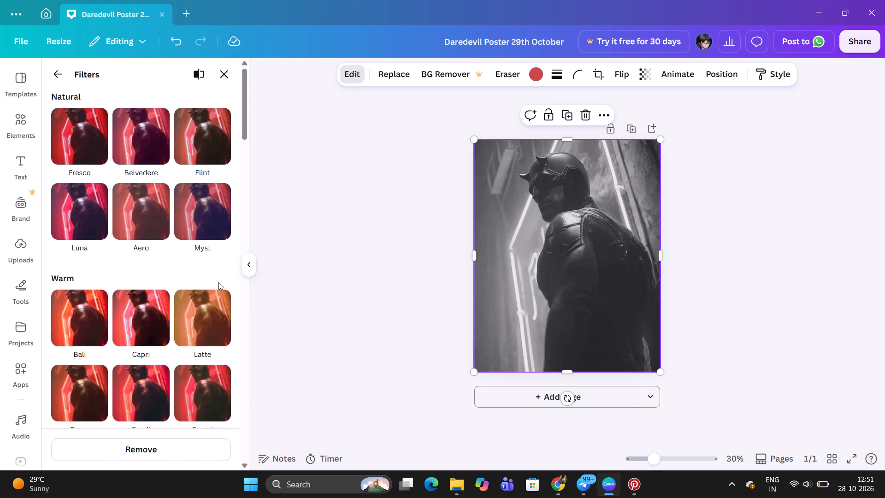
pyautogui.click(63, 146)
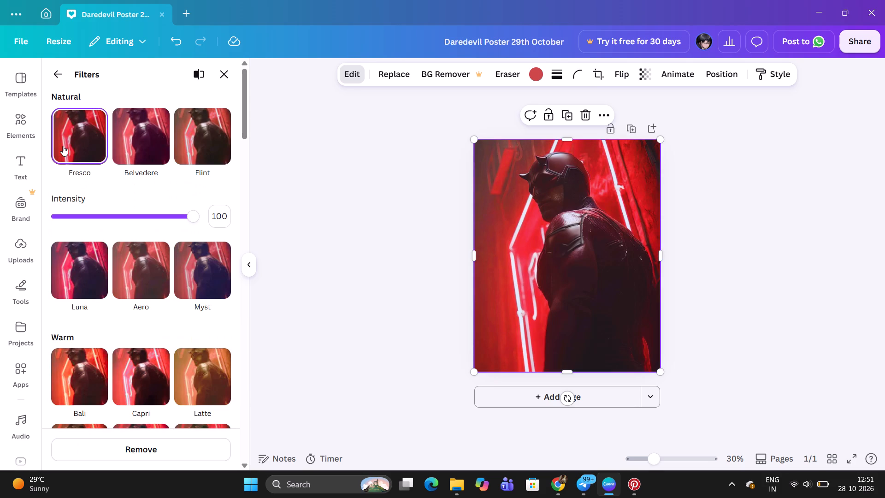
# Apply the Vivid filter Rustiq to the top Daredevil copy with its intensity set to 60.
pyautogui.scroll(-1, 158, 255)
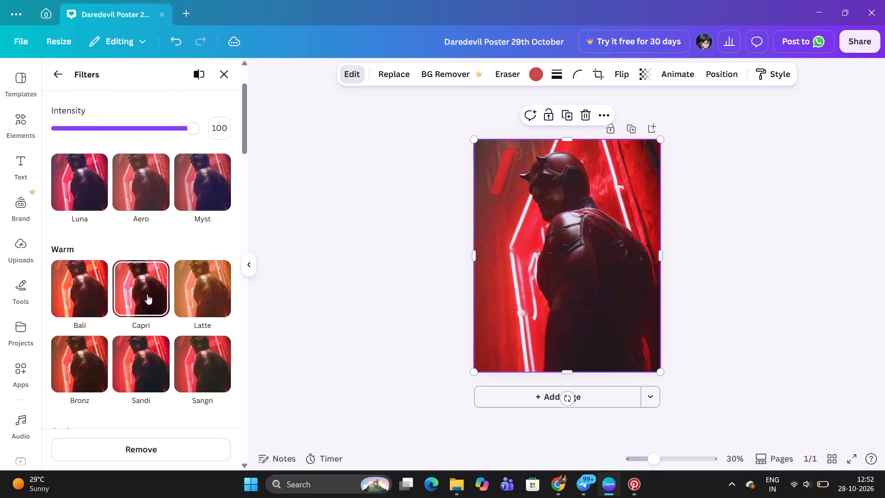
pyautogui.scroll(-3, 120, 362)
pyautogui.scroll(-1, 139, 324)
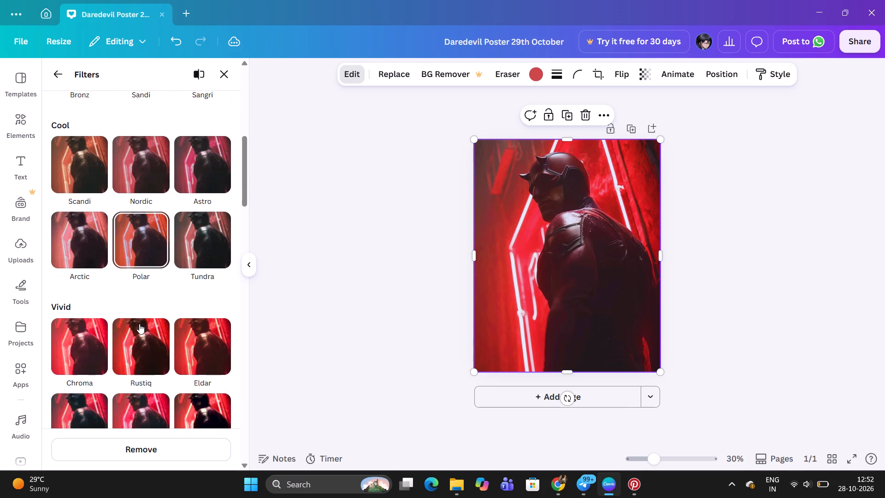
pyautogui.click(162, 335)
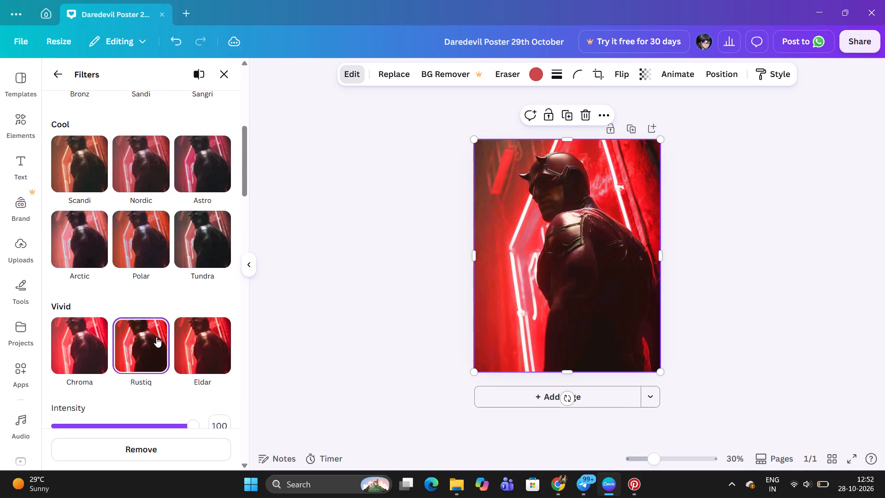
pyautogui.scroll(-1, 149, 342)
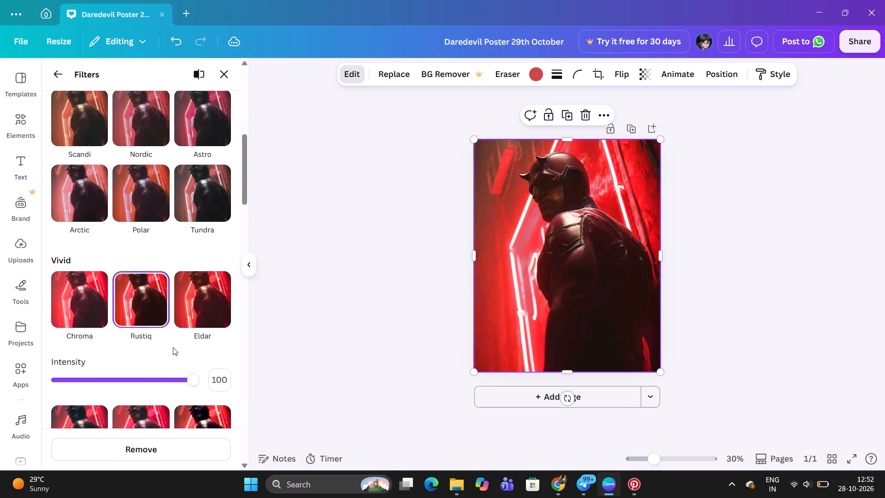
pyautogui.scroll(-1, 173, 347)
pyautogui.moveTo(191, 318); pyautogui.dragTo(178, 318)
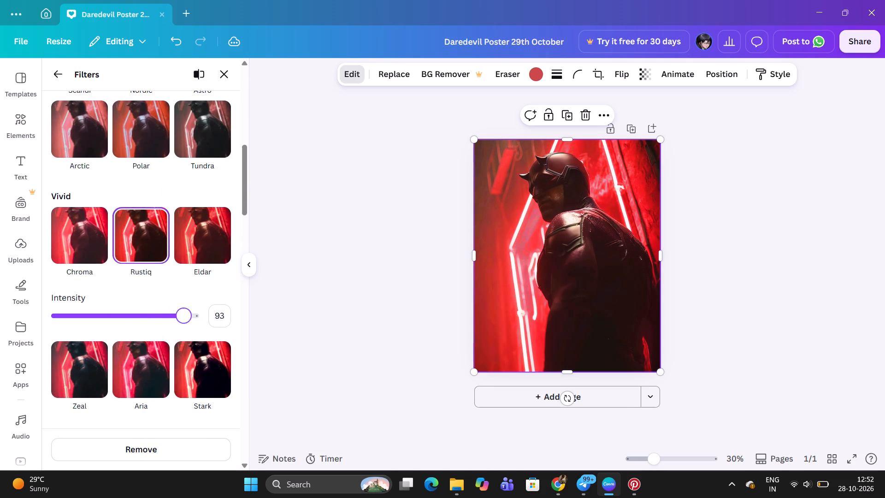
pyautogui.moveTo(178, 318); pyautogui.dragTo(137, 318)
pyautogui.press('Right')
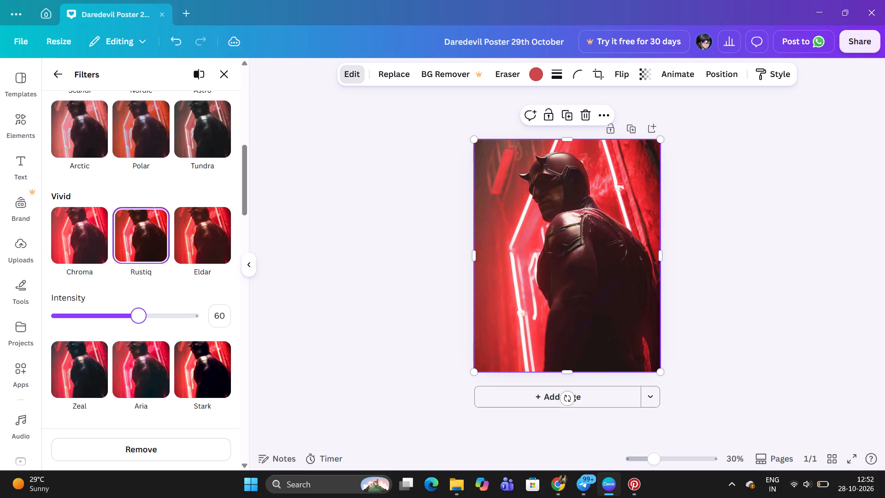
# Apply Auto-adjust to the colours of the top Daredevil copy.
pyautogui.click(59, 75)
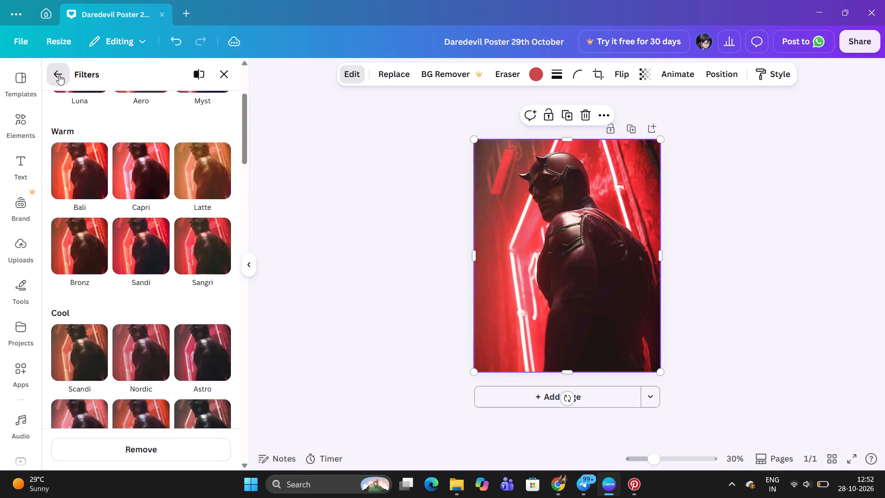
pyautogui.scroll(2, 99, 244)
pyautogui.click(74, 186)
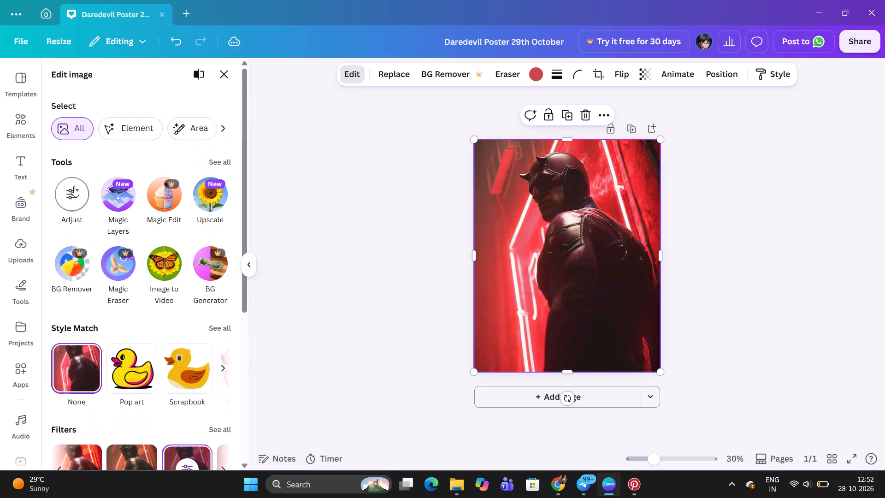
pyautogui.click(148, 149)
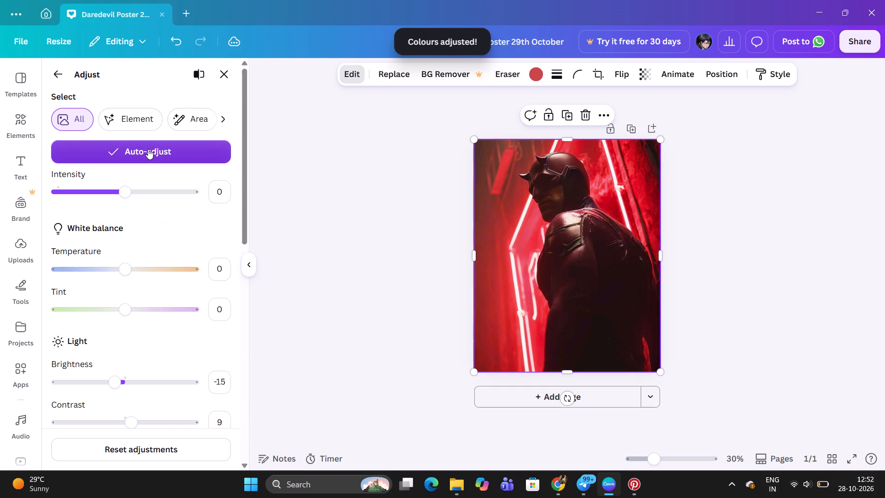
# Set the top Daredevil copy's texture adjustments to Clarity 40, Sharpness 26 and Vignette 40.
pyautogui.scroll(-7, 157, 363)
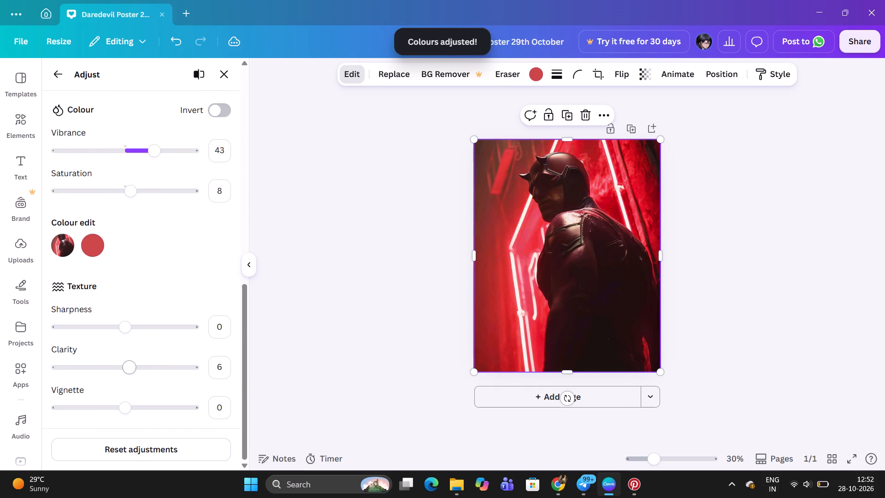
pyautogui.moveTo(138, 369); pyautogui.dragTo(153, 369)
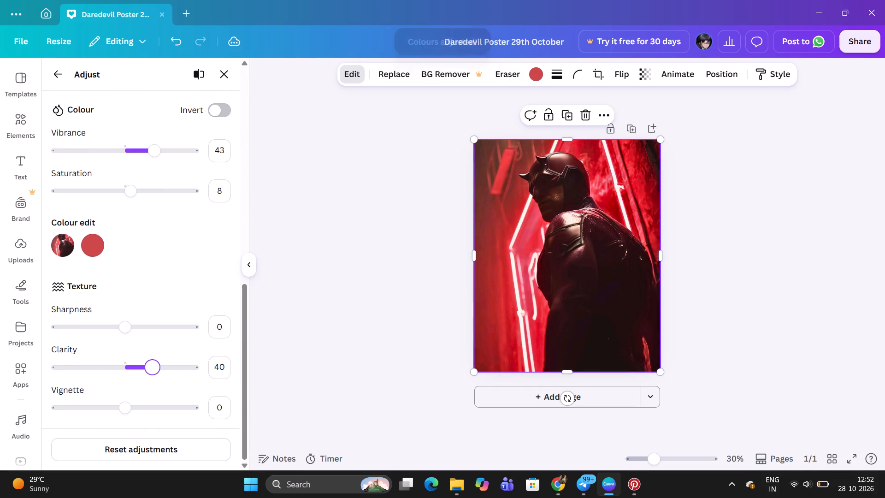
pyautogui.click(135, 331)
pyautogui.moveTo(135, 331); pyautogui.dragTo(128, 329)
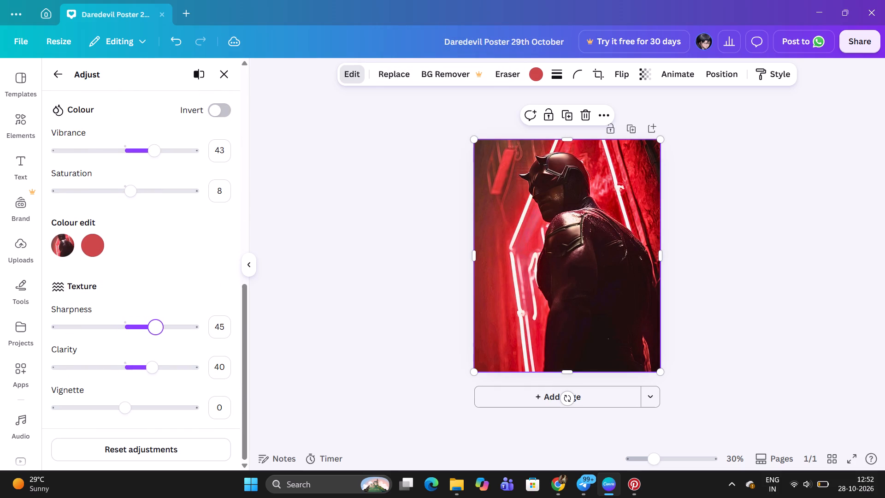
pyautogui.moveTo(128, 329); pyautogui.dragTo(143, 329)
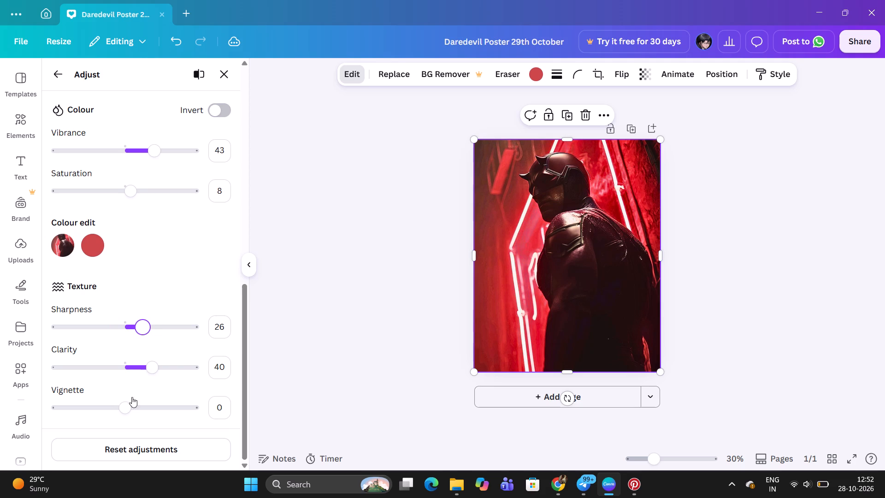
pyautogui.moveTo(125, 410); pyautogui.dragTo(153, 402)
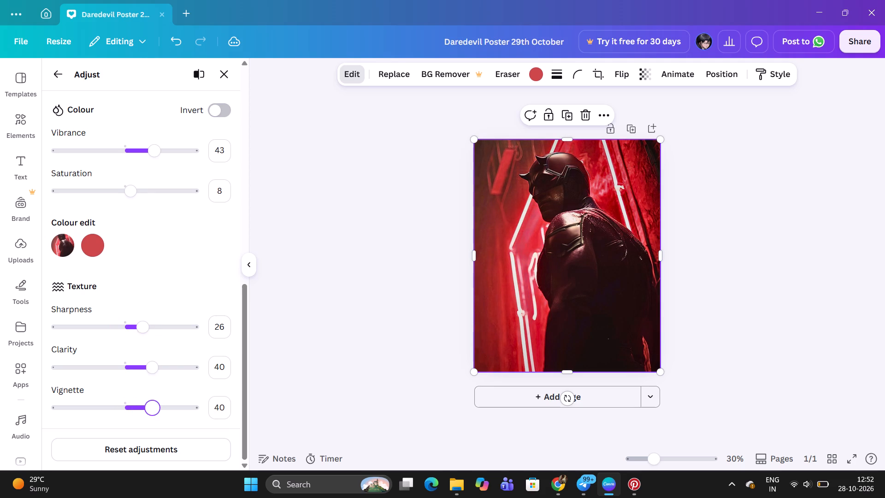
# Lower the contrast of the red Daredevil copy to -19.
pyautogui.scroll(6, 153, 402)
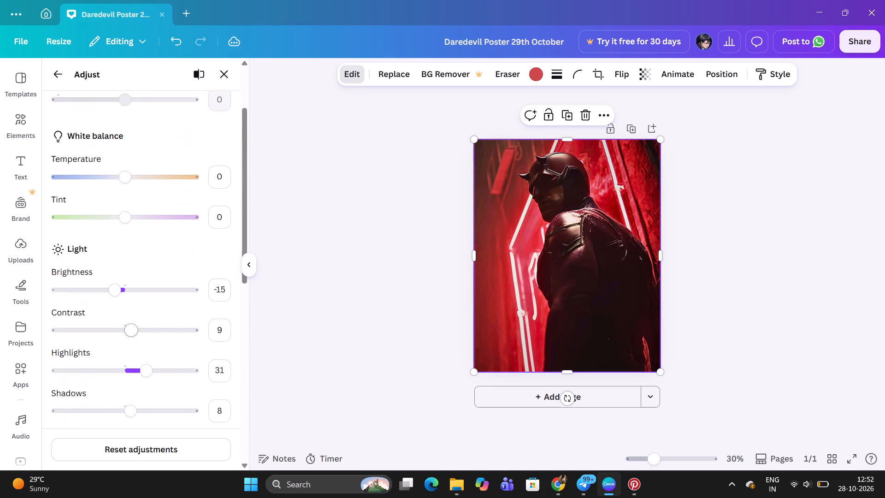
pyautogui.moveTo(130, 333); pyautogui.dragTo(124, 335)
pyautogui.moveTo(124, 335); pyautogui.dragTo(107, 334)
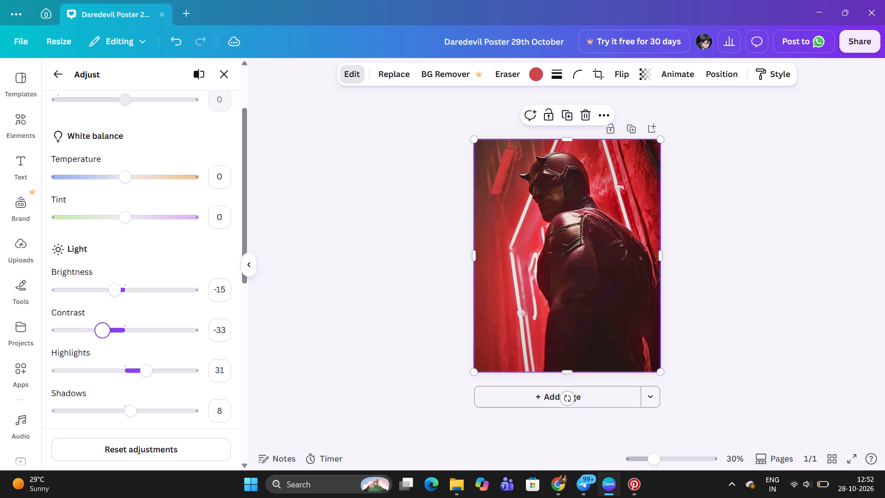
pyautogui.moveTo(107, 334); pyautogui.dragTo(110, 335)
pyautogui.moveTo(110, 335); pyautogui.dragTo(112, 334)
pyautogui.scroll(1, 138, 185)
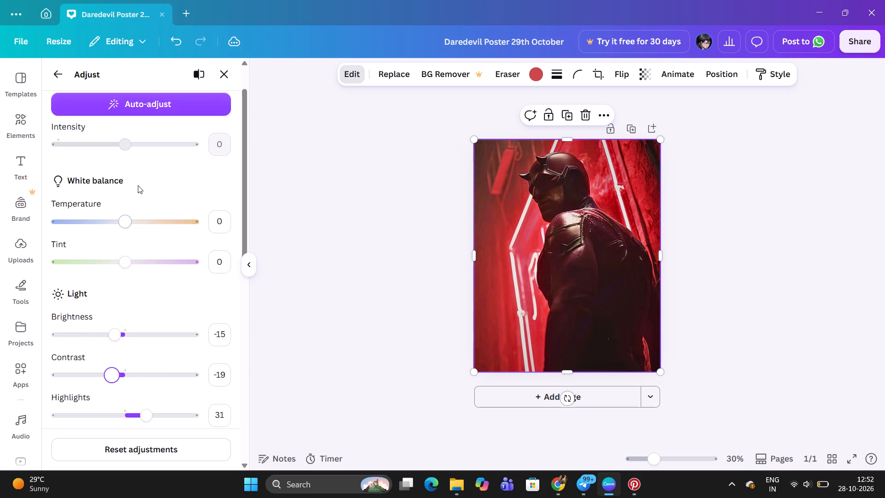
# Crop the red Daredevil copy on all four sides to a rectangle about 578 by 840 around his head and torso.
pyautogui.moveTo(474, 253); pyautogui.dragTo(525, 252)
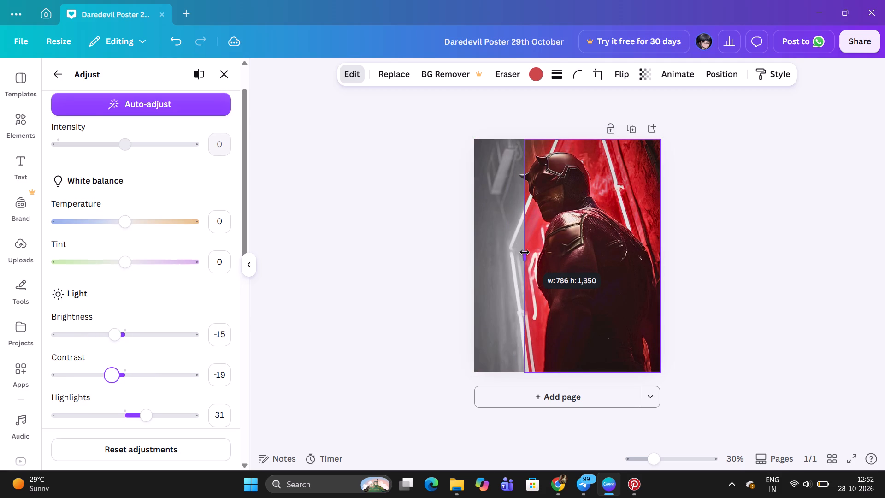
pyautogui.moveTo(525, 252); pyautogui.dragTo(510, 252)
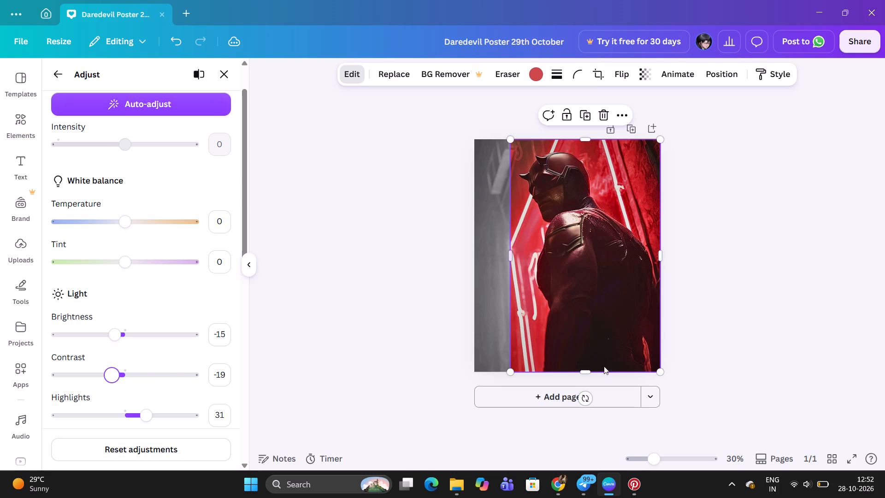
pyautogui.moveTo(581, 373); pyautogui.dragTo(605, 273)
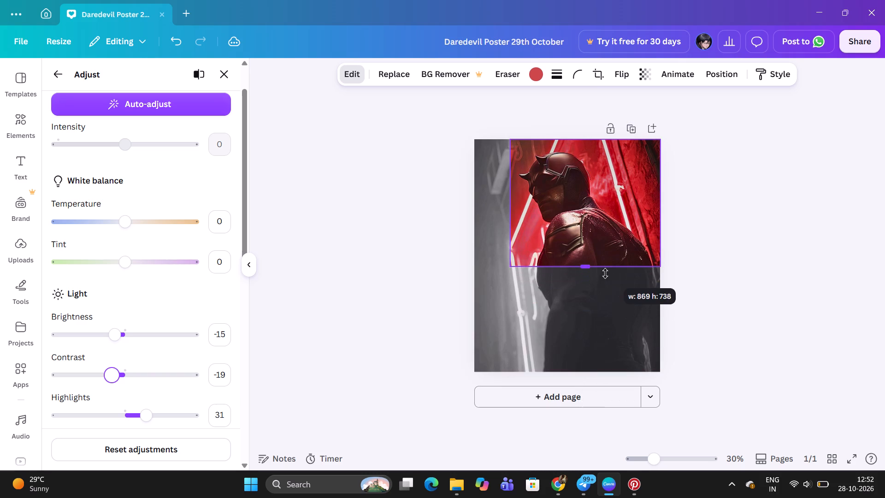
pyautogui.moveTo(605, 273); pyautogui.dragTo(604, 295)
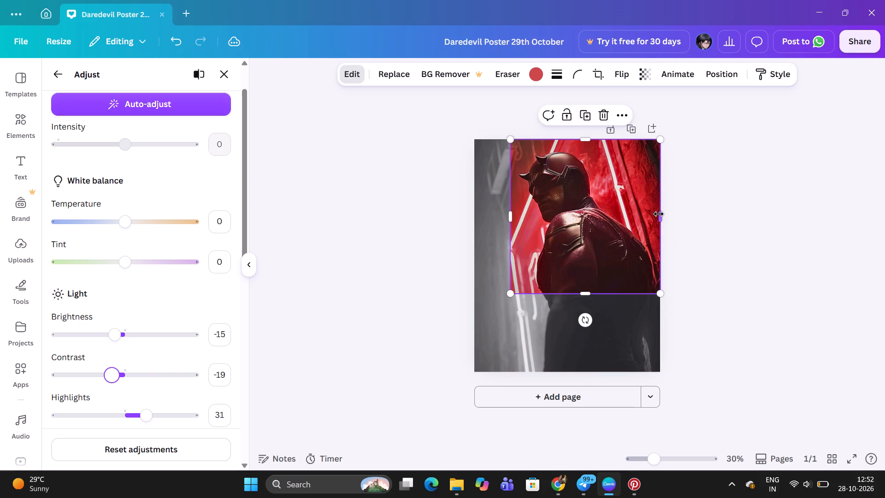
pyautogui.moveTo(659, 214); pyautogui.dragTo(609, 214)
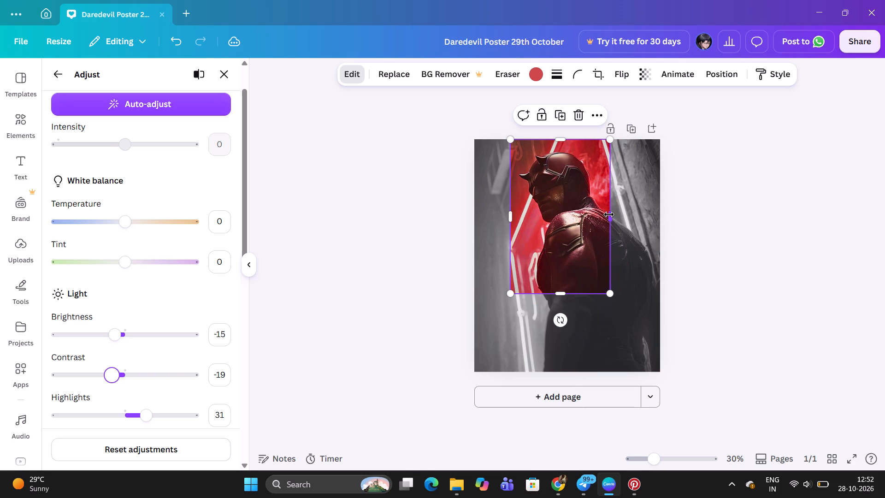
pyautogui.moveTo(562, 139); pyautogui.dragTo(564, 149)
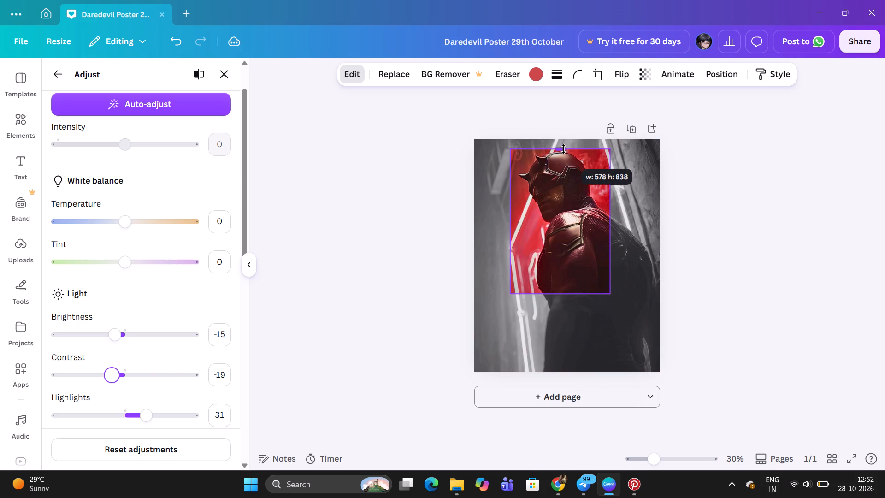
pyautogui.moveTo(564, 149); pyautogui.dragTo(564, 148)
# Shift the black-and-white background image down within its 4:5 crop so that Daredevil sits lower on the poster.
pyautogui.doubleClick(647, 179)
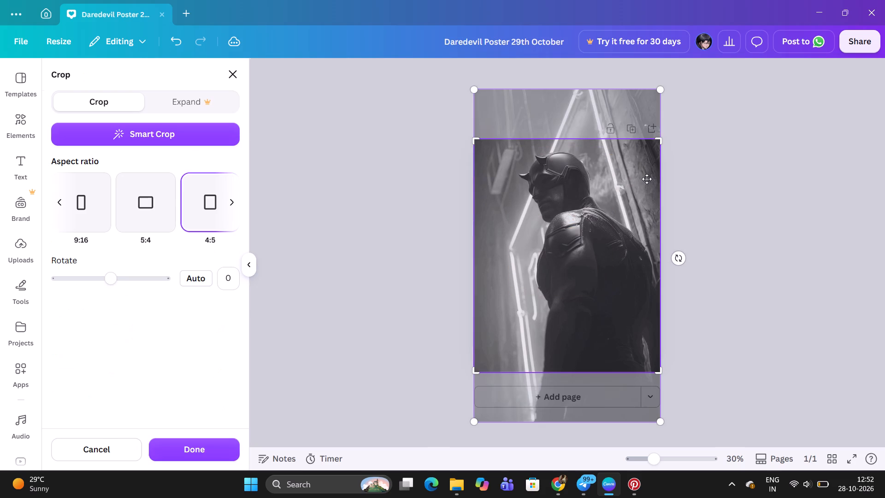
pyautogui.moveTo(647, 179); pyautogui.dragTo(649, 210)
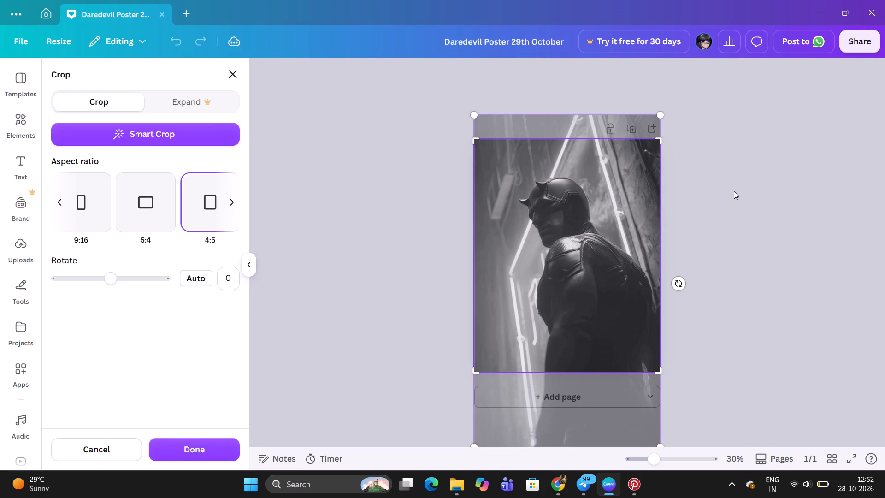
pyautogui.click(734, 191)
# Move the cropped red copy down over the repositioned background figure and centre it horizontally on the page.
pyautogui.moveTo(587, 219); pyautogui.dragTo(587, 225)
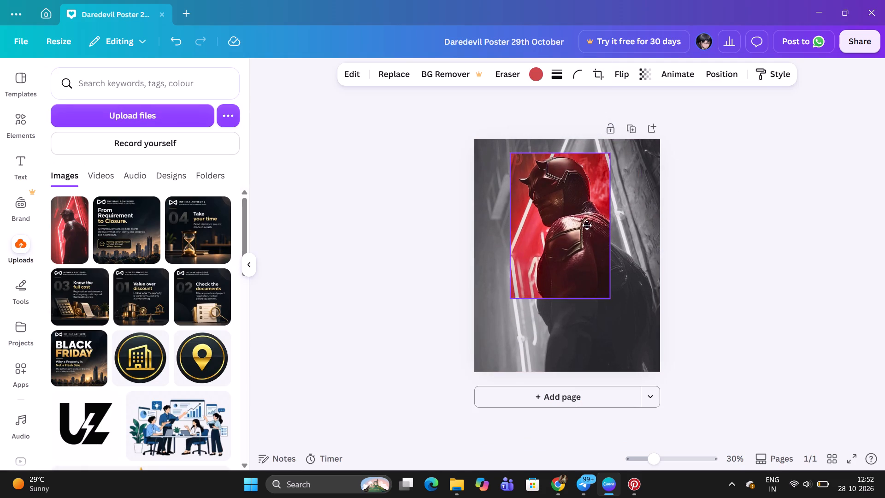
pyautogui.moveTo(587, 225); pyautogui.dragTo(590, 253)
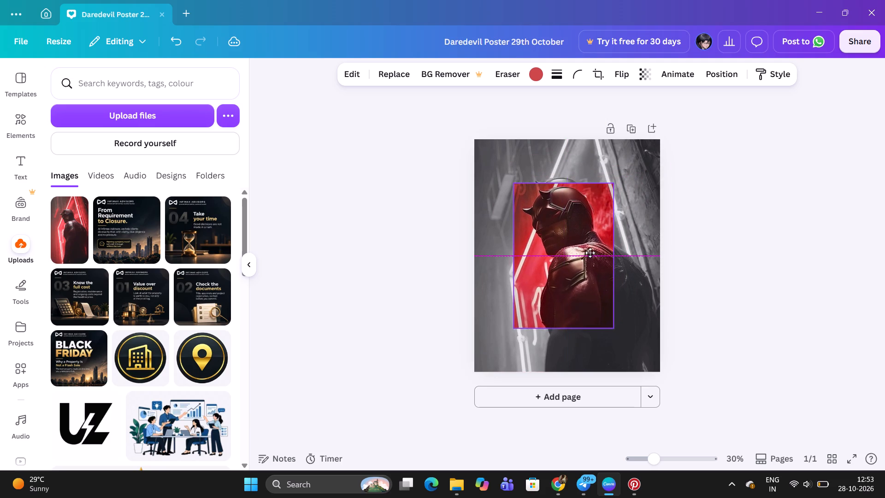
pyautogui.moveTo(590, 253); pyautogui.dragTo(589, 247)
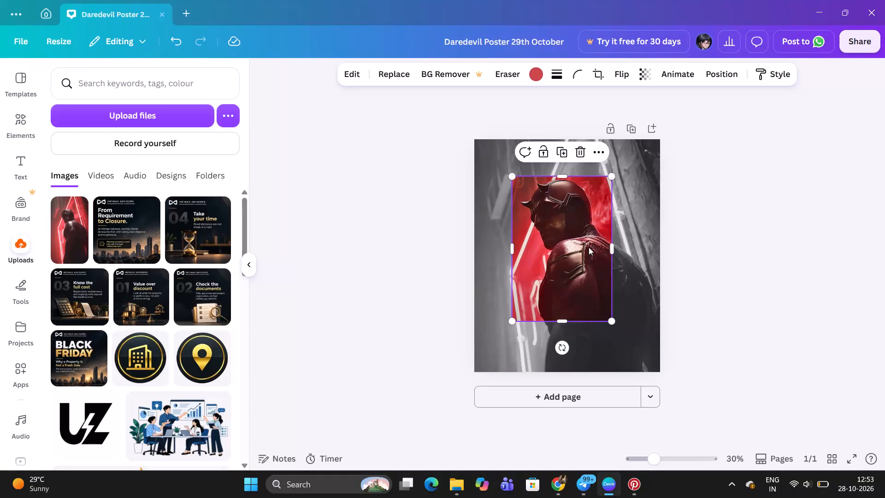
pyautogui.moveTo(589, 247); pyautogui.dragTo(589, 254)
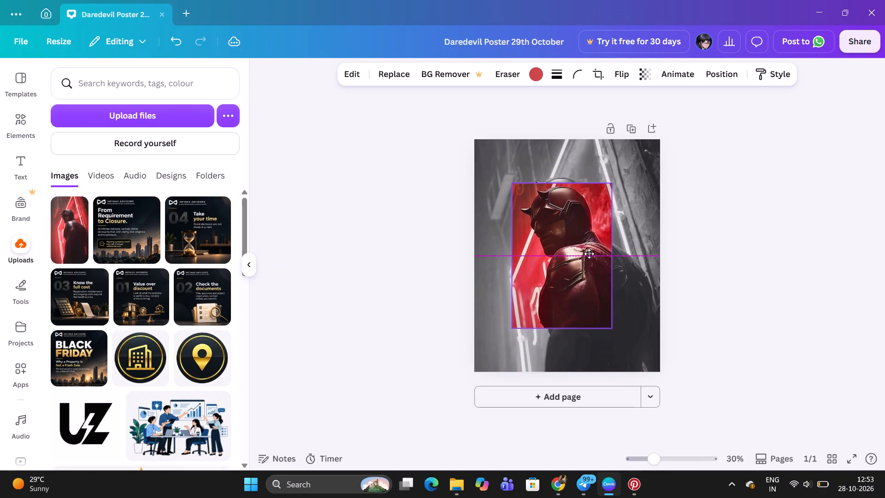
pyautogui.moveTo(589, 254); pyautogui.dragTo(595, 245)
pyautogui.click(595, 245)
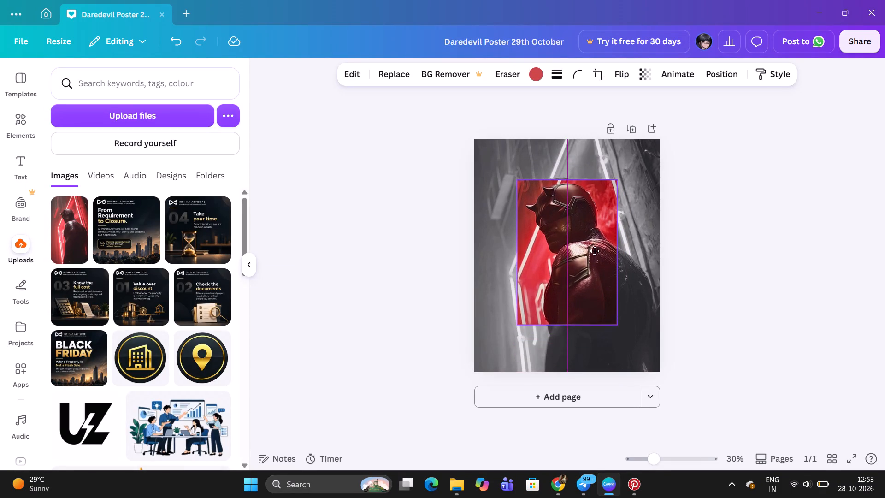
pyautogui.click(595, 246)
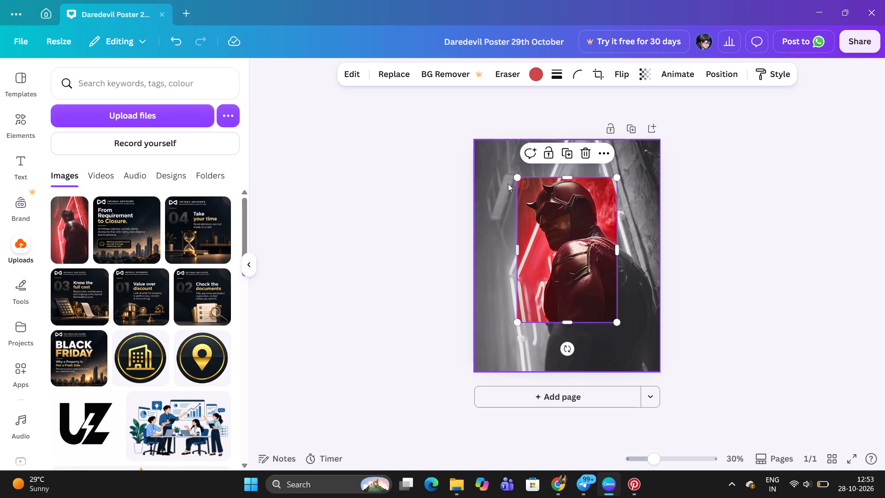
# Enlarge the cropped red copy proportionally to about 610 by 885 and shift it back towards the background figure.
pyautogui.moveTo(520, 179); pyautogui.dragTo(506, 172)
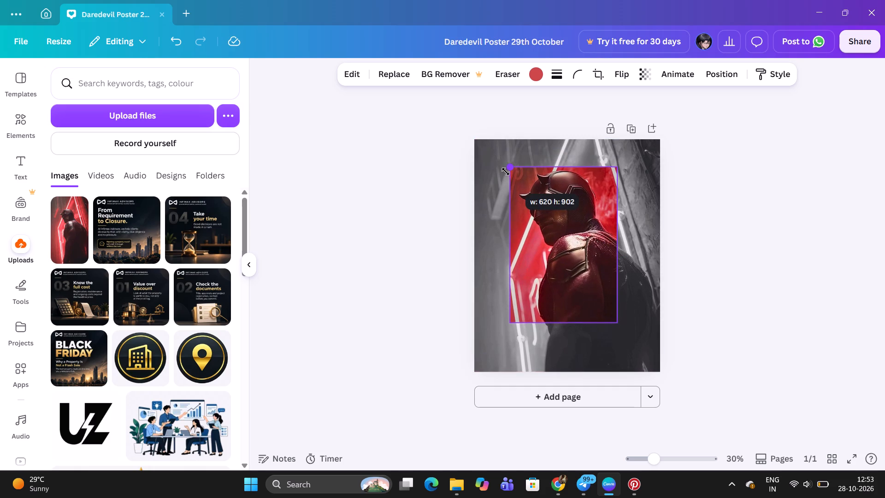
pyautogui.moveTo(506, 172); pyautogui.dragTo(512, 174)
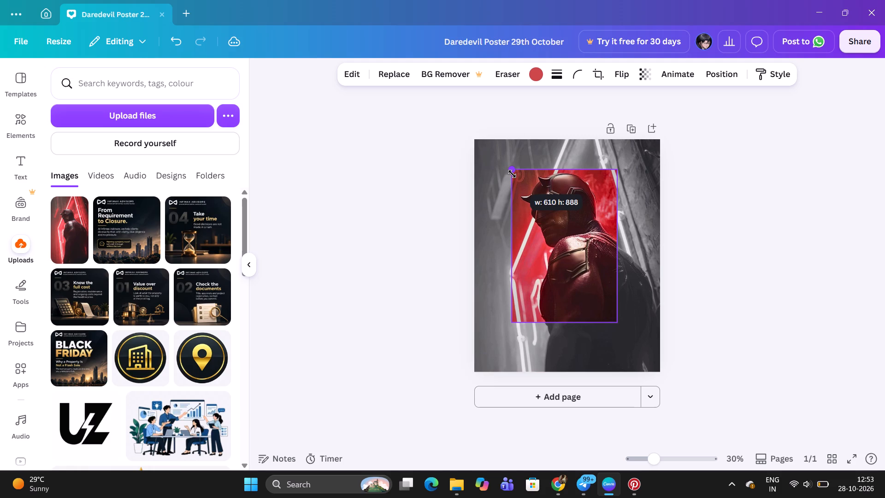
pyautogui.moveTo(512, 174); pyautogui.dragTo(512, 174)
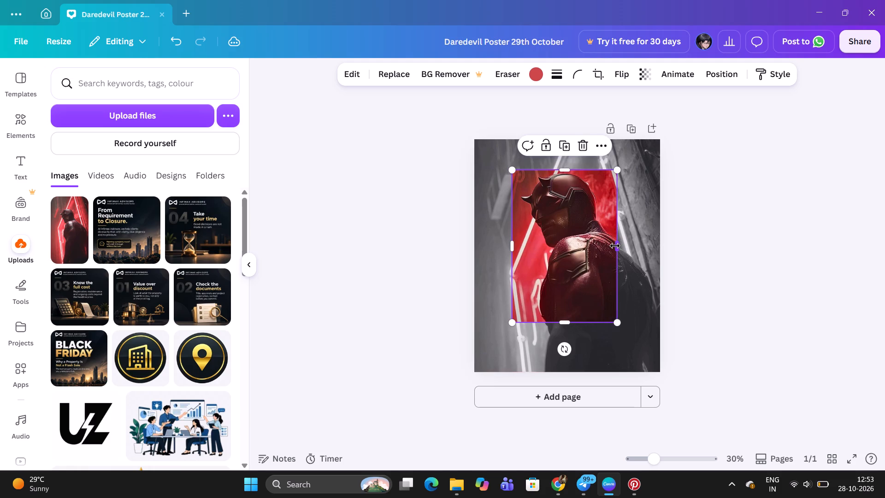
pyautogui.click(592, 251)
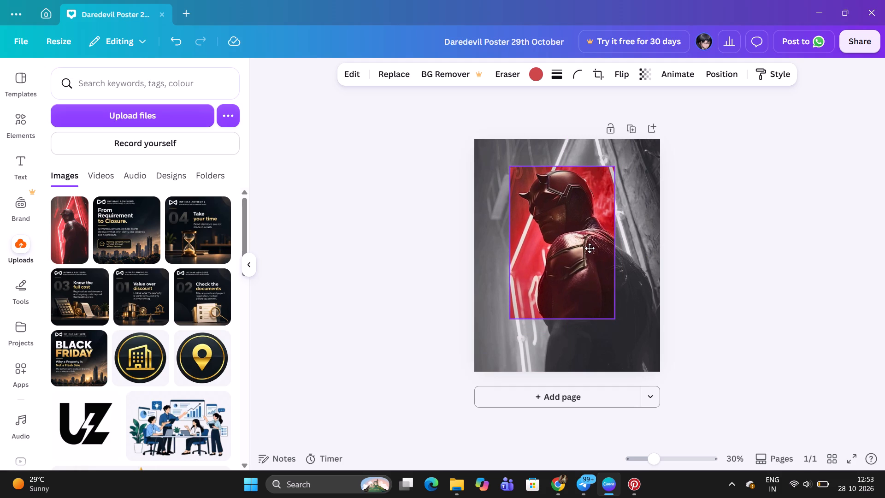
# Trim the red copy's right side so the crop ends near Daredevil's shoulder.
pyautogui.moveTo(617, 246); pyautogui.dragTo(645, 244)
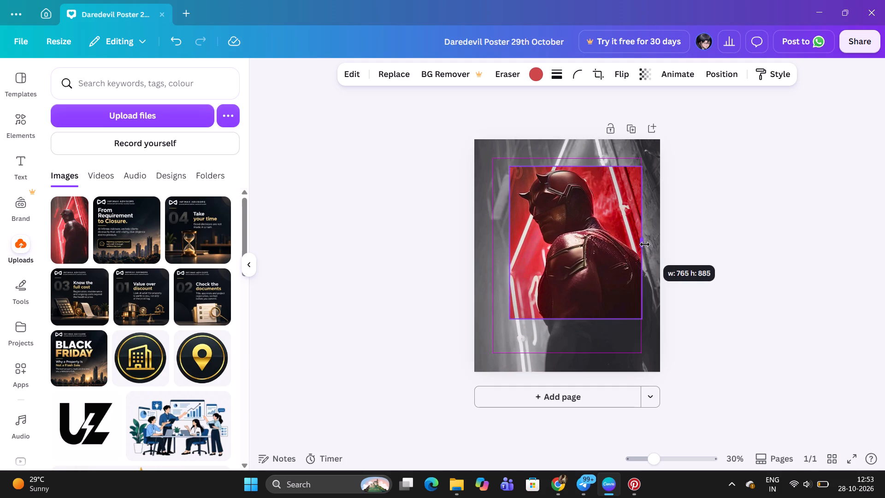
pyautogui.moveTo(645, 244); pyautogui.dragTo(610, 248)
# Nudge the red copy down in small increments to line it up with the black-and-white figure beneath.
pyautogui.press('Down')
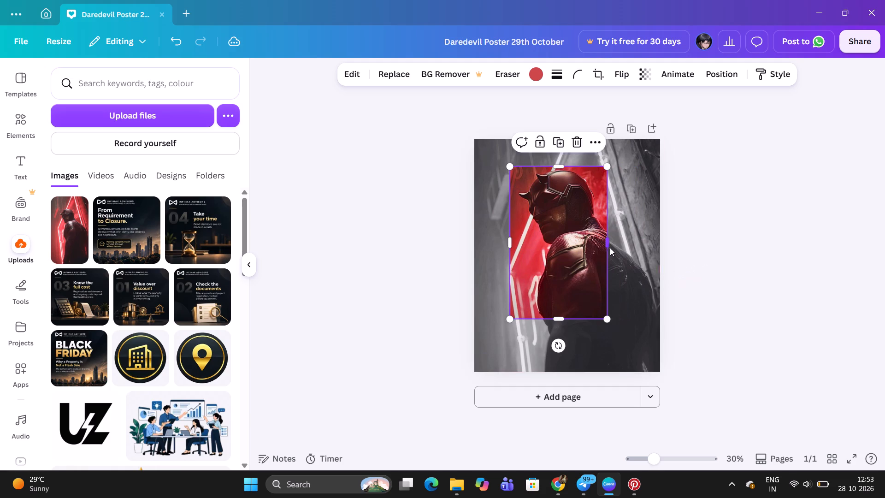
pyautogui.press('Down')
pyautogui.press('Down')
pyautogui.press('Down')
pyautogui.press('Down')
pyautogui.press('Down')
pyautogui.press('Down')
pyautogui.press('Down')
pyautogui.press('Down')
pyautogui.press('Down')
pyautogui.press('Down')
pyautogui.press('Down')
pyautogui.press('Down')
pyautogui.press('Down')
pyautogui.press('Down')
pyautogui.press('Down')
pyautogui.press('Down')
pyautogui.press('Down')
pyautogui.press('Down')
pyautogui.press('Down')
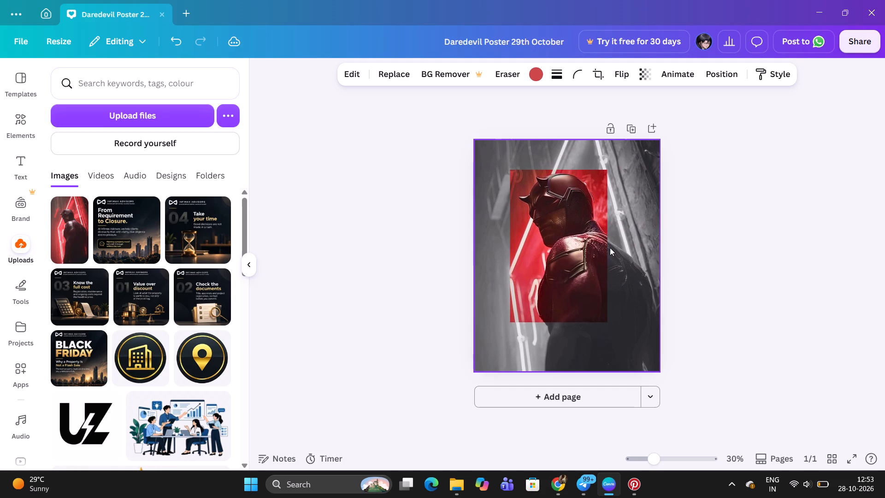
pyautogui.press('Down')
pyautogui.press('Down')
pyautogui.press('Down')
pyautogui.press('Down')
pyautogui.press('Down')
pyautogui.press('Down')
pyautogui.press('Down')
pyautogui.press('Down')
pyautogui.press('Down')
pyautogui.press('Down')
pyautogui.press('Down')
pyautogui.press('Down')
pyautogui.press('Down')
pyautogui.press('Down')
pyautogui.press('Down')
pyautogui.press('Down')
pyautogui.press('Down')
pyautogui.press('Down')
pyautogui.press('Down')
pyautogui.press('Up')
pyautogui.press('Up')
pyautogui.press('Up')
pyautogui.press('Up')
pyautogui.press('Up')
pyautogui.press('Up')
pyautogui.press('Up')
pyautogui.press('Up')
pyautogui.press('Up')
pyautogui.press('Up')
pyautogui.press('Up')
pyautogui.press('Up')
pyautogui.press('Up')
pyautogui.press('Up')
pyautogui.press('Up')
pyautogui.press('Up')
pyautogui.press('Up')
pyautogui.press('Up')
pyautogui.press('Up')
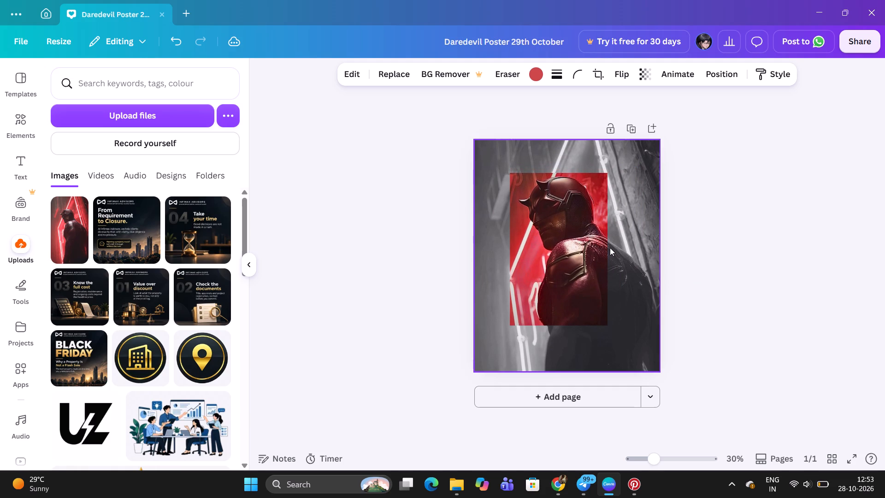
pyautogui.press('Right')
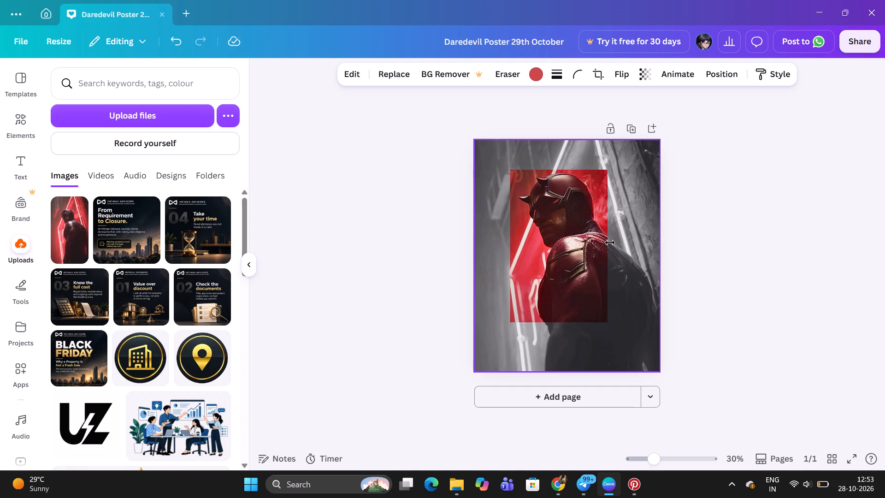
# Delete the cropped red Daredevil copy from the poster.
pyautogui.press('Delete')
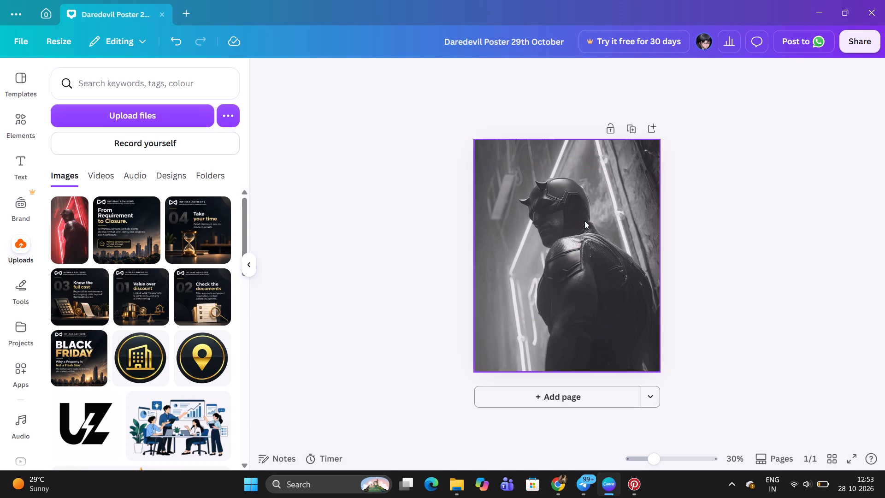
# Duplicate the black-and-white Daredevil image.
pyautogui.click(584, 221)
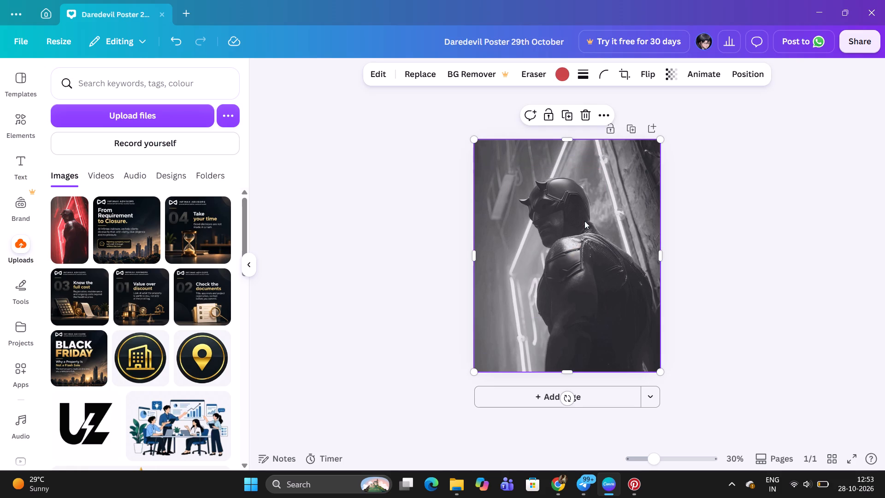
pyautogui.hotkey('ctrl', 'd')
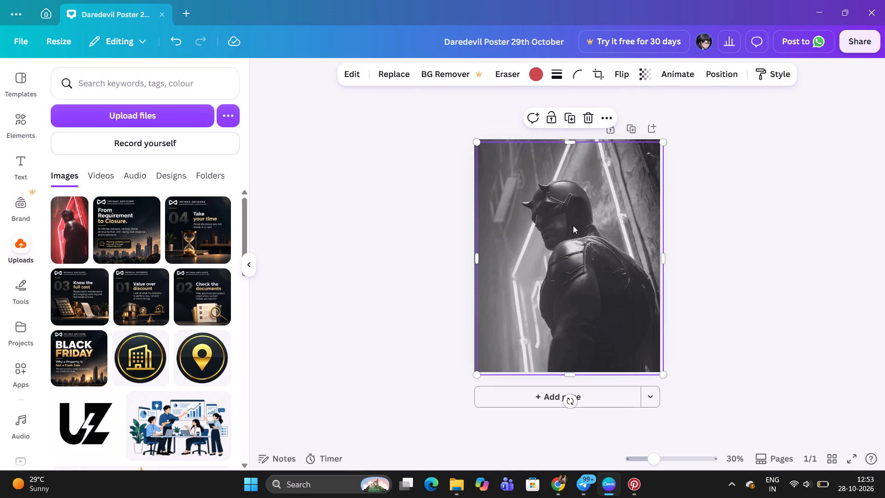
# Nudge the duplicated black-and-white Daredevil image up in small increments until its top edge meets the top of the poster.
pyautogui.press('Up')
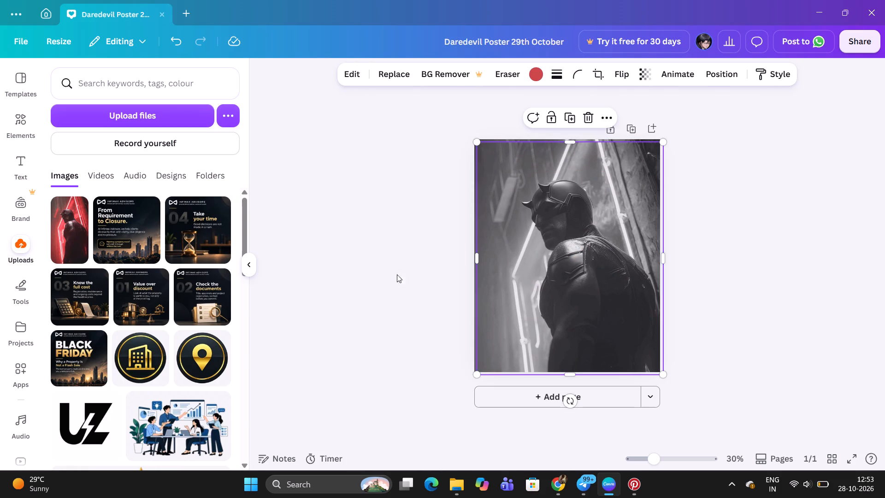
pyautogui.click(581, 234)
pyautogui.click(407, 273)
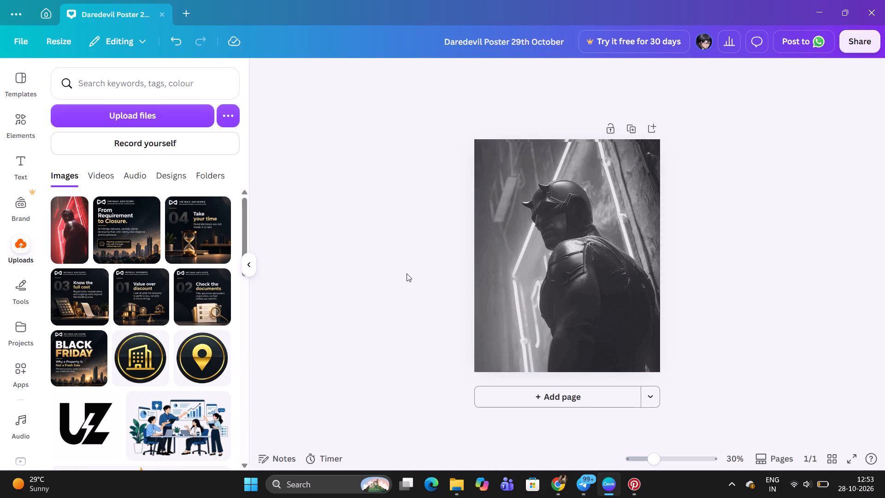
pyautogui.click(523, 257)
pyautogui.press('Up')
pyautogui.press('Up')
pyautogui.press('Up')
pyautogui.press('Up')
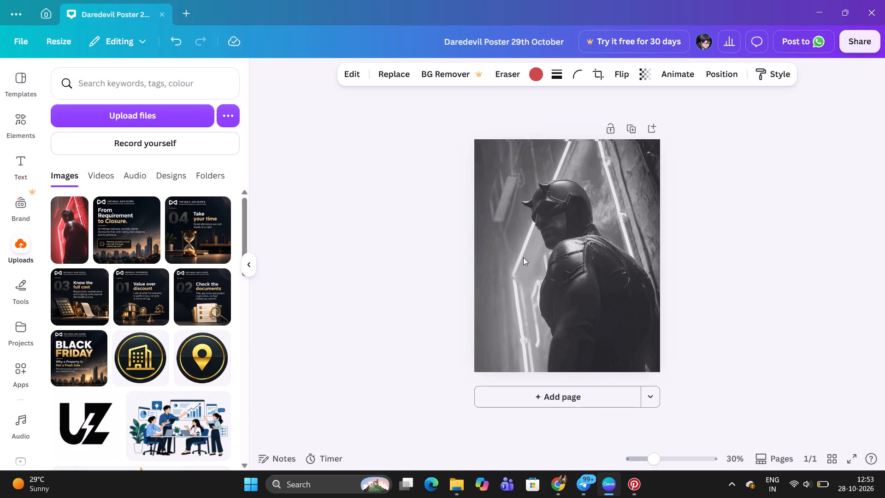
pyautogui.press('Up')
pyautogui.press('Up')
pyautogui.press('Up')
pyautogui.press('Up')
pyautogui.press('Up')
pyautogui.press('Up')
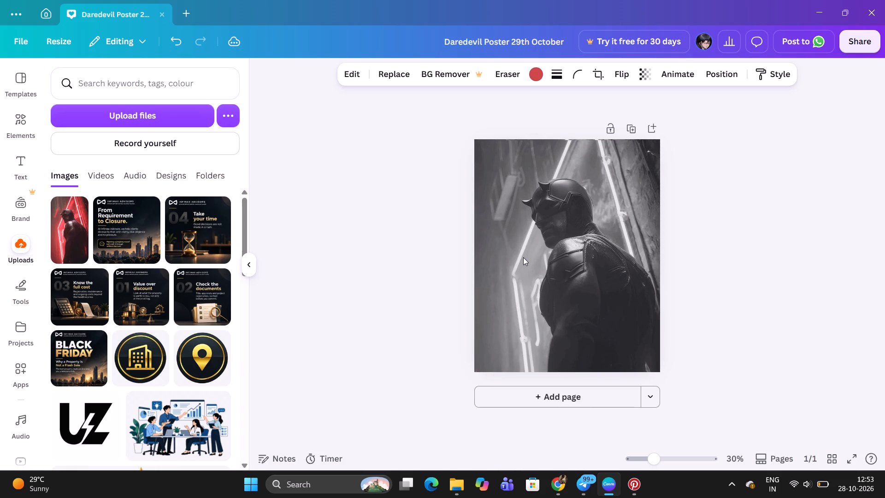
# Nudge the duplicate left in small increments, with a slight upward correction, so it lies exactly over the original image.
pyautogui.press('Left')
pyautogui.press('Left')
pyautogui.press('Left')
pyautogui.press('Left')
pyautogui.press('Left')
pyautogui.press('Left')
pyautogui.press('Left')
pyautogui.press('Left')
pyautogui.press('Left')
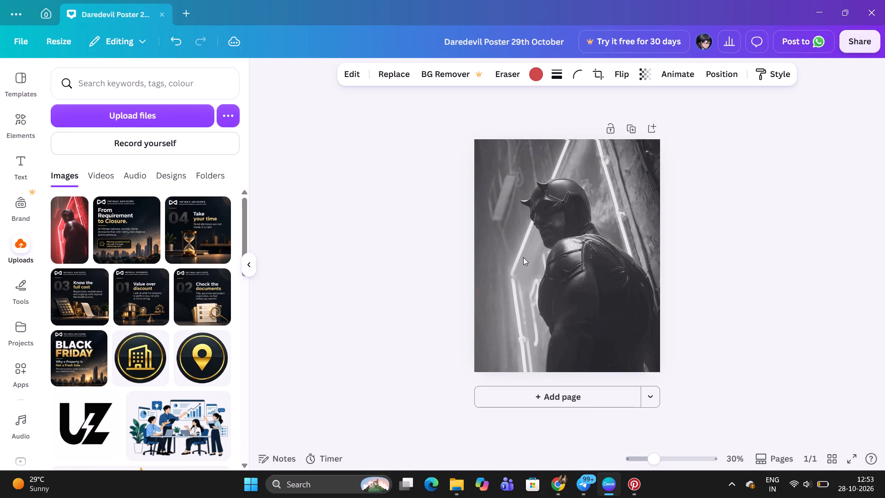
pyautogui.press('Left')
pyautogui.press('Left')
pyautogui.press('Left')
pyautogui.press('Left')
pyautogui.press('Left')
pyautogui.press('Left')
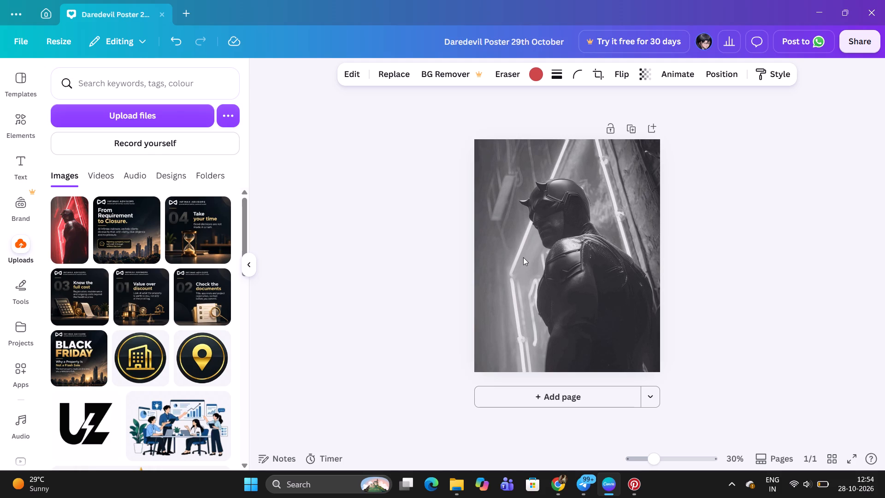
pyautogui.press('Up')
pyautogui.press('Up')
pyautogui.press('Left')
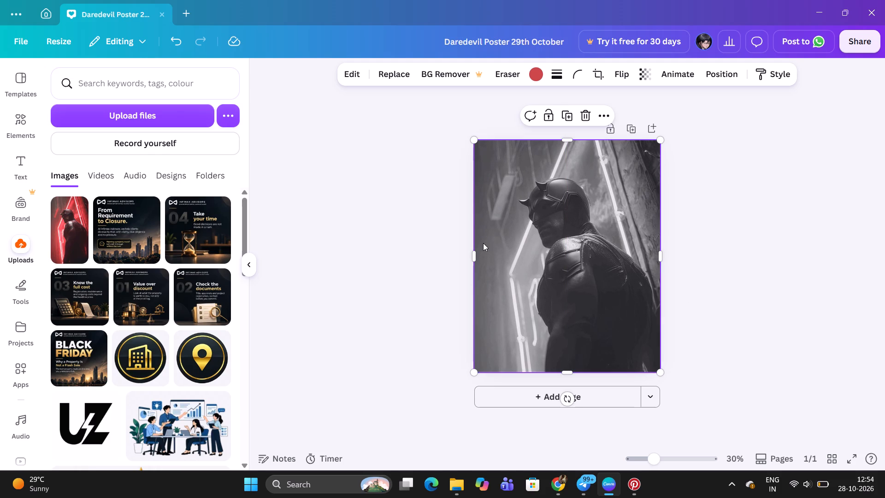
# Crop the duplicate on all four sides to a tall rectangle about 531 wide framing Daredevil's head and near shoulder and arm.
pyautogui.moveTo(470, 258); pyautogui.dragTo(554, 248)
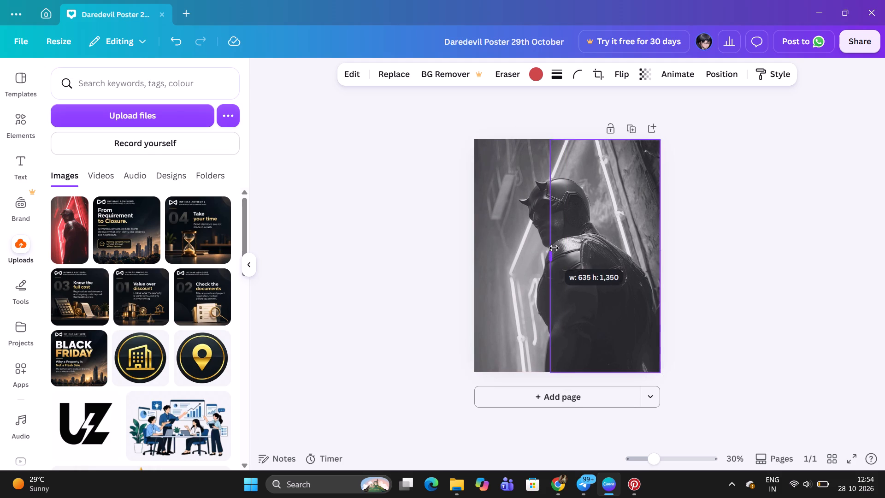
pyautogui.moveTo(554, 248); pyautogui.dragTo(528, 249)
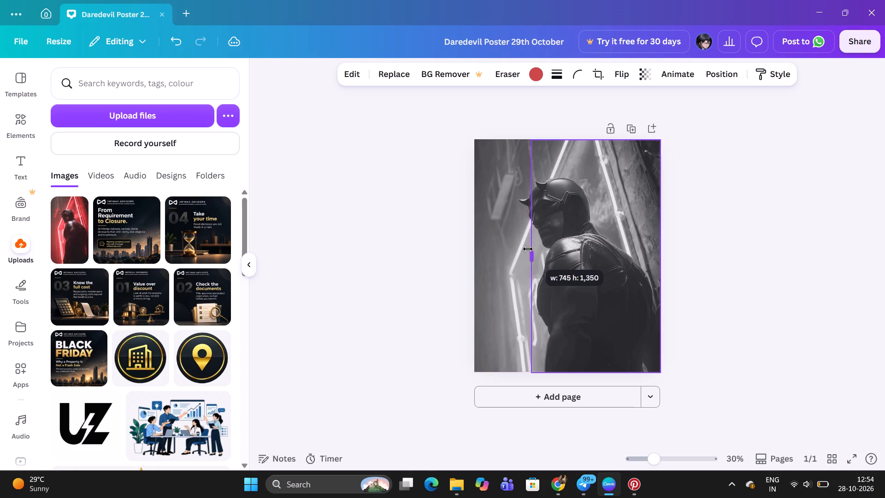
pyautogui.moveTo(528, 249); pyautogui.dragTo(510, 249)
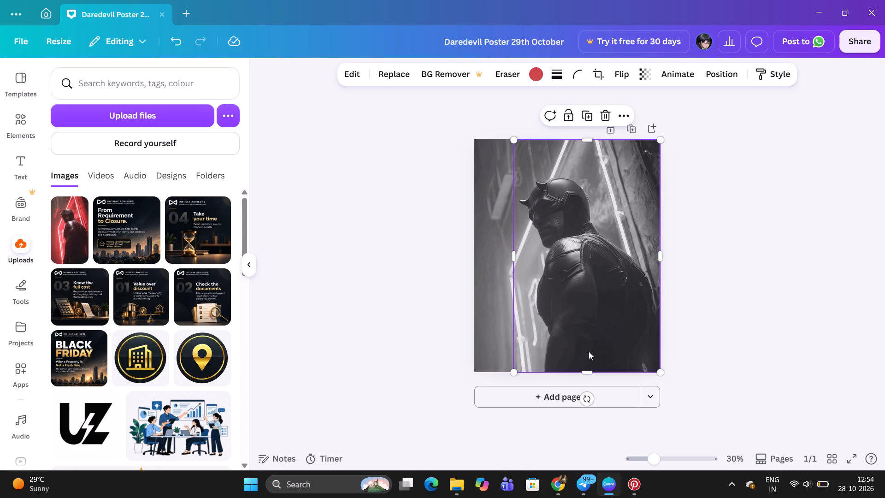
pyautogui.moveTo(587, 370); pyautogui.dragTo(592, 290)
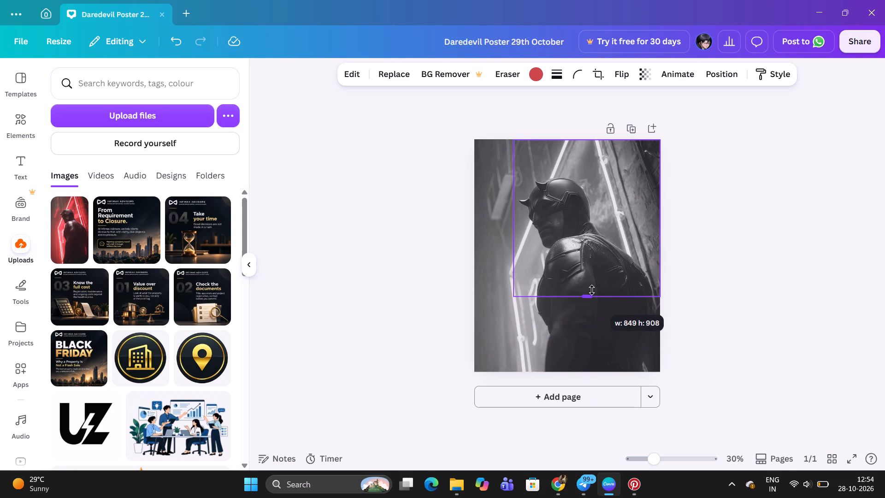
pyautogui.moveTo(592, 290); pyautogui.dragTo(594, 321)
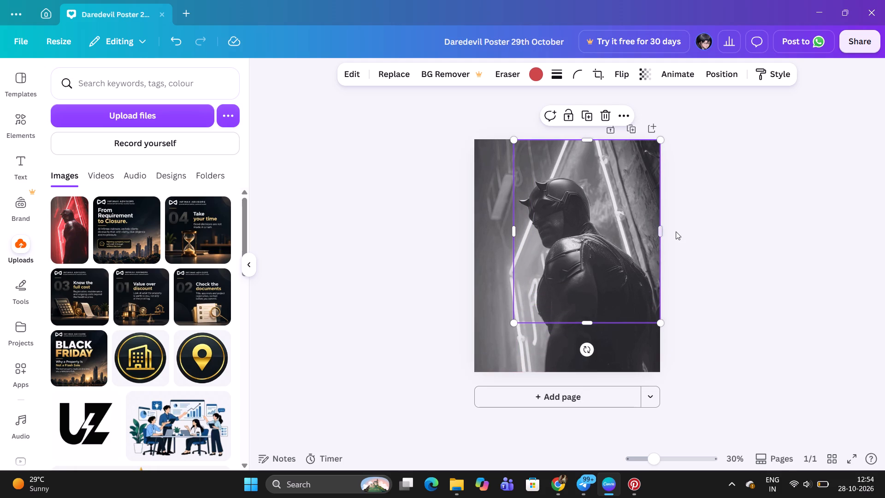
pyautogui.moveTo(661, 232); pyautogui.dragTo(606, 234)
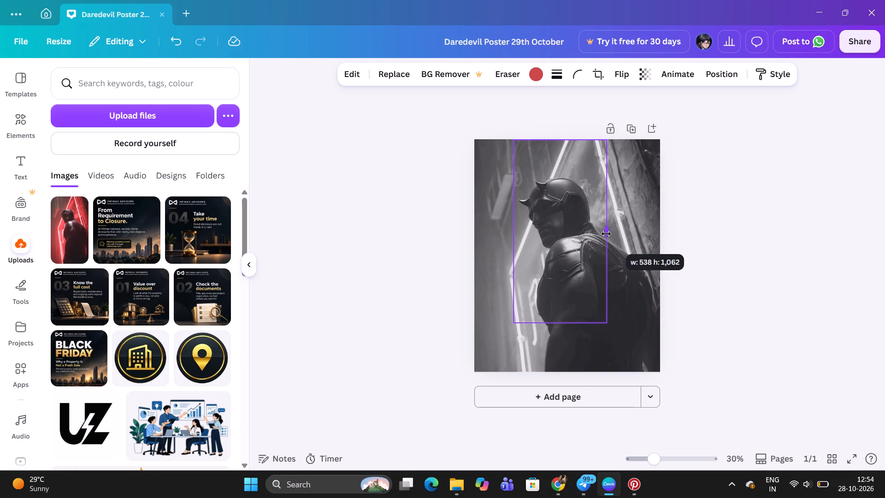
pyautogui.moveTo(606, 234); pyautogui.dragTo(606, 234)
pyautogui.moveTo(563, 143); pyautogui.dragTo(563, 144)
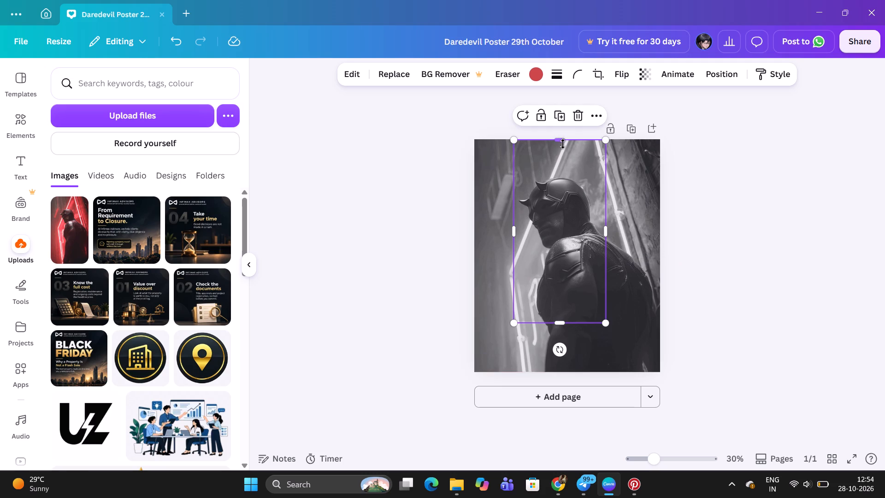
pyautogui.moveTo(563, 144); pyautogui.dragTo(565, 175)
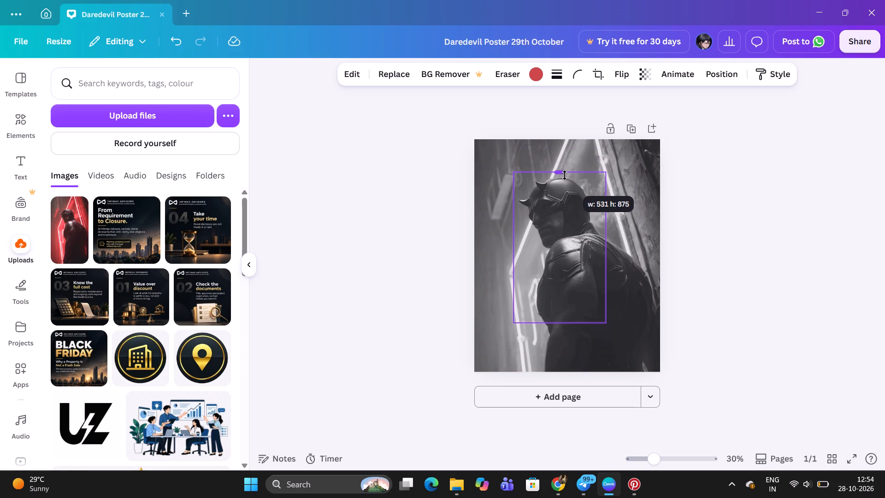
pyautogui.moveTo(565, 175); pyautogui.dragTo(565, 171)
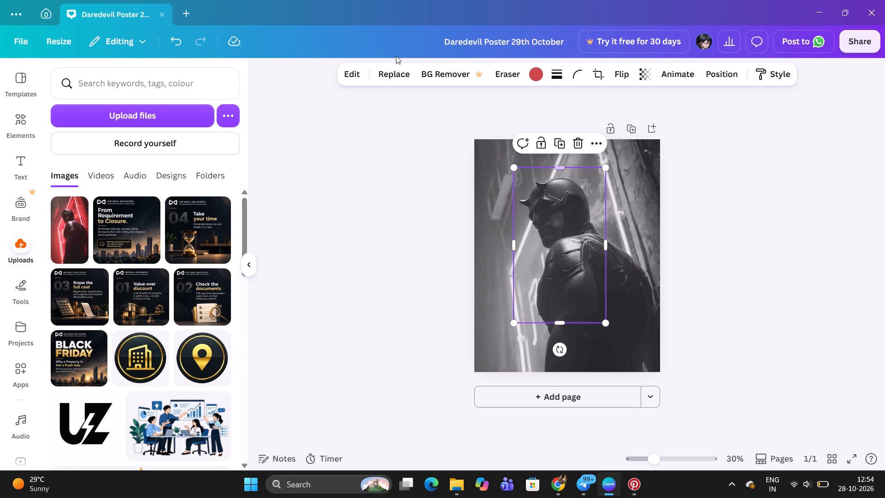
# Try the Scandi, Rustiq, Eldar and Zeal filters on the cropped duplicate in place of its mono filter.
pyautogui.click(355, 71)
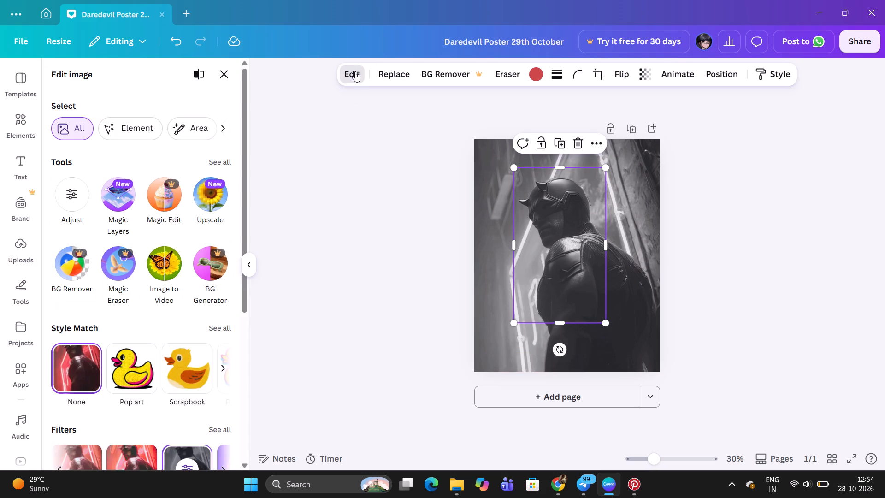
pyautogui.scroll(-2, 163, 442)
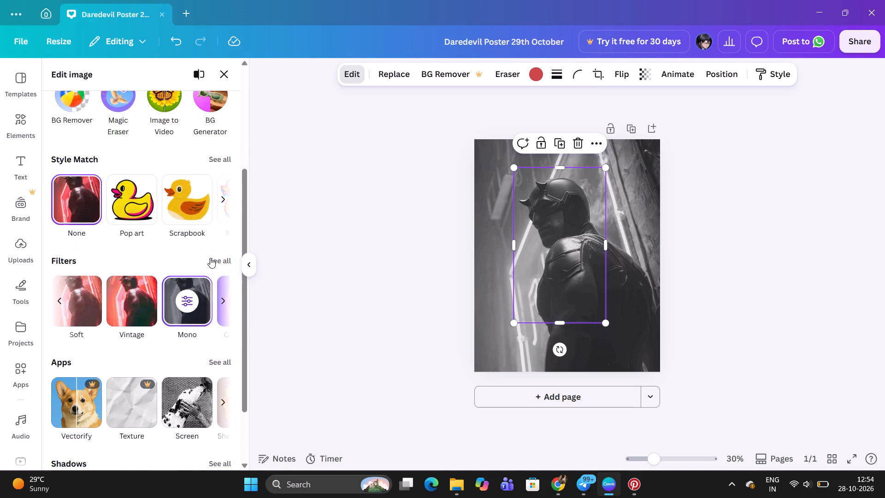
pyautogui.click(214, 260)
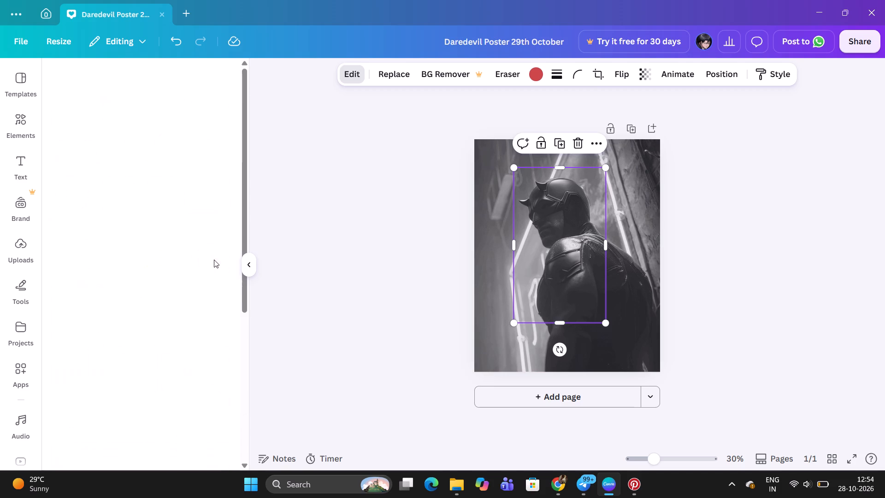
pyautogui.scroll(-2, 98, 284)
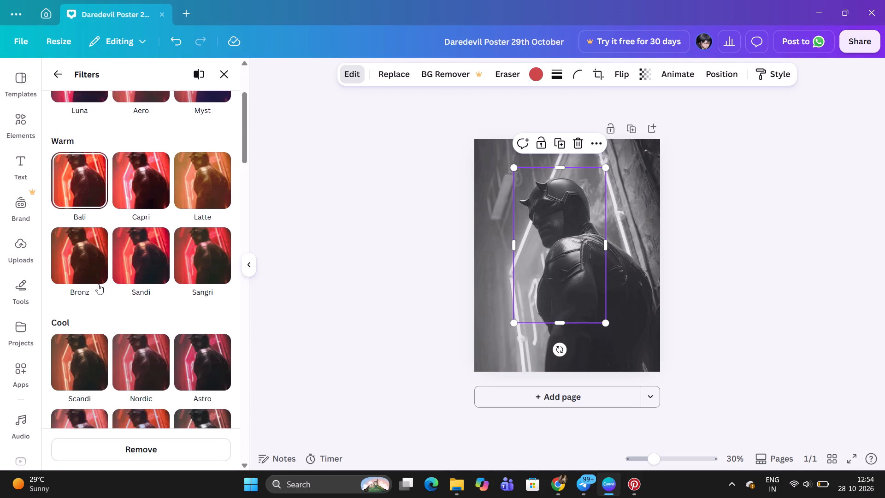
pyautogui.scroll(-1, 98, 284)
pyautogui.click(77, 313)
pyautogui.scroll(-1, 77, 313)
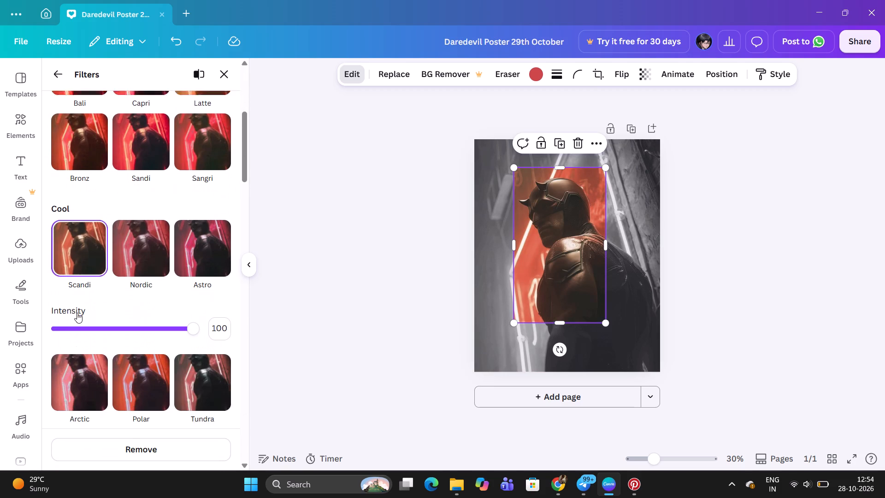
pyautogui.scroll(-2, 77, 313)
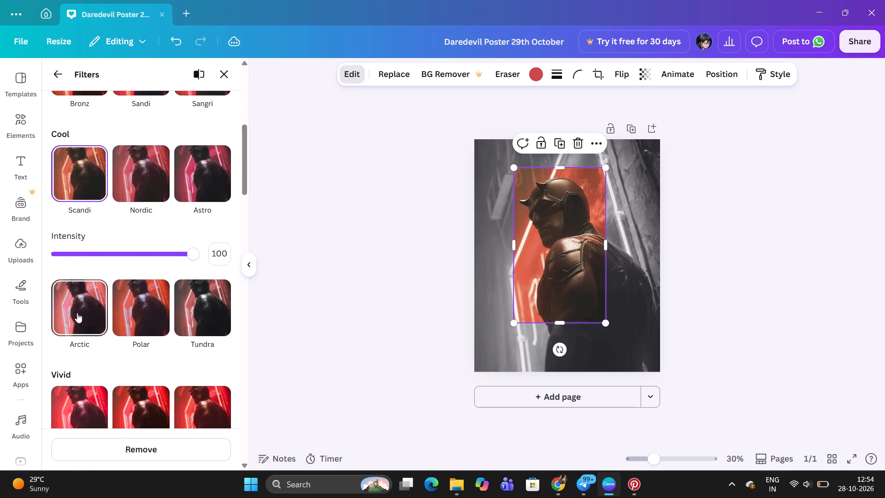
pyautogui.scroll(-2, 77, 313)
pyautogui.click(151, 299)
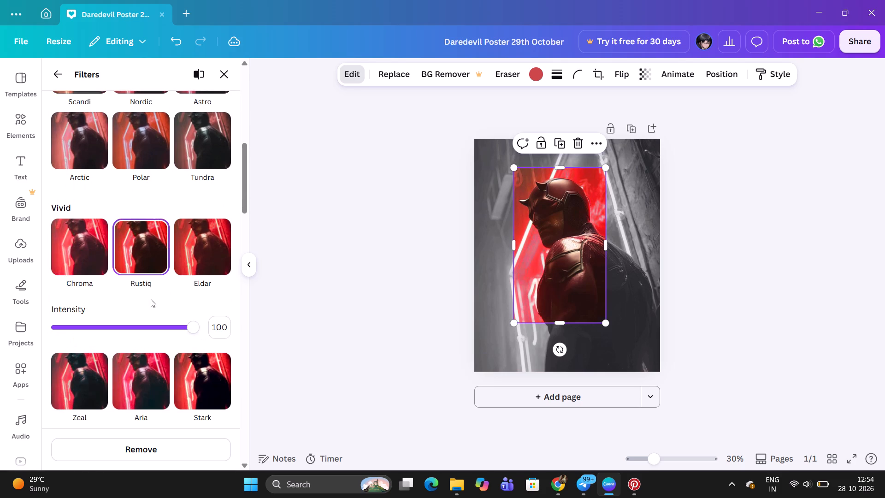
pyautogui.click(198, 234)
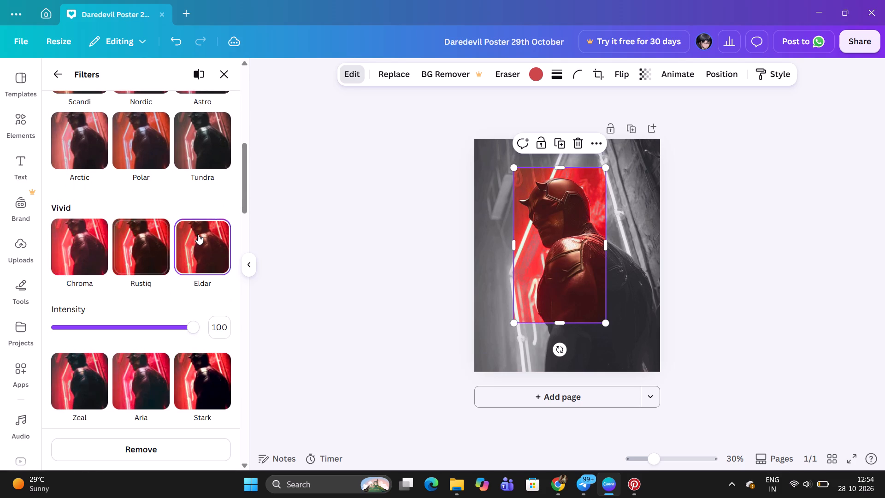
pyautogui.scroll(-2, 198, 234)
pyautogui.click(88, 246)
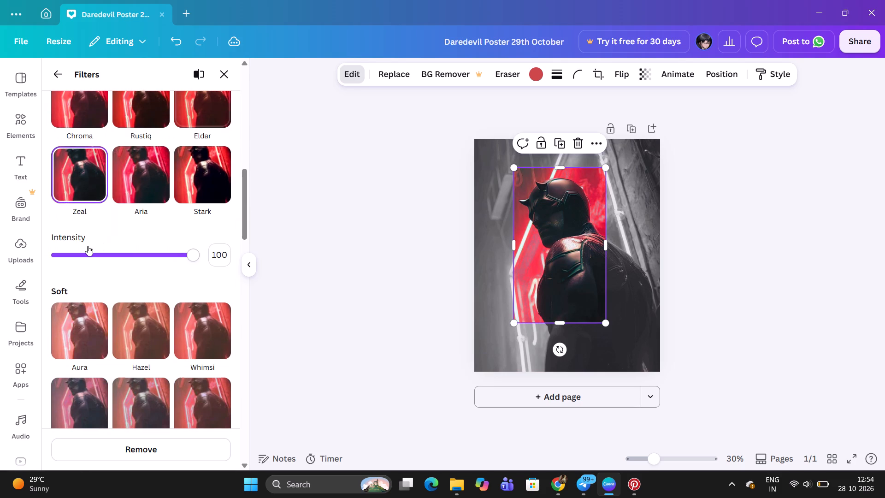
# Apply the Aria filter from the Vivid group to the cropped duplicate.
pyautogui.click(153, 196)
pyautogui.scroll(-1, 153, 196)
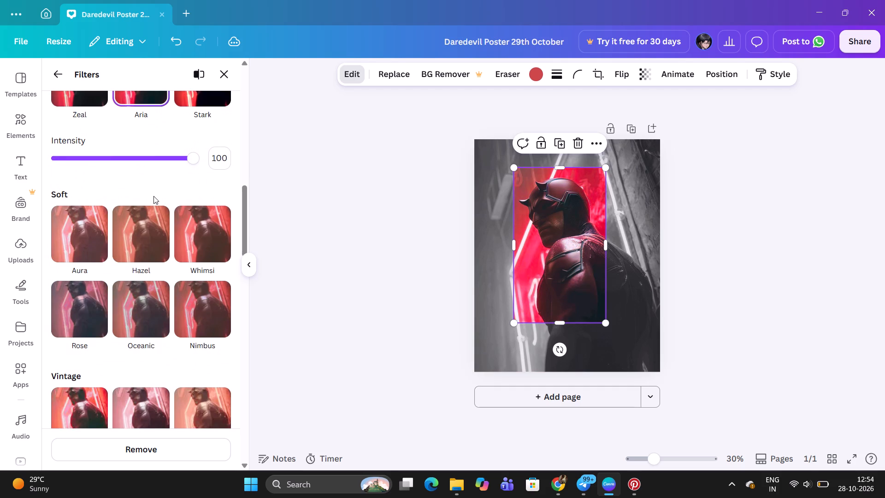
pyautogui.scroll(2, 153, 196)
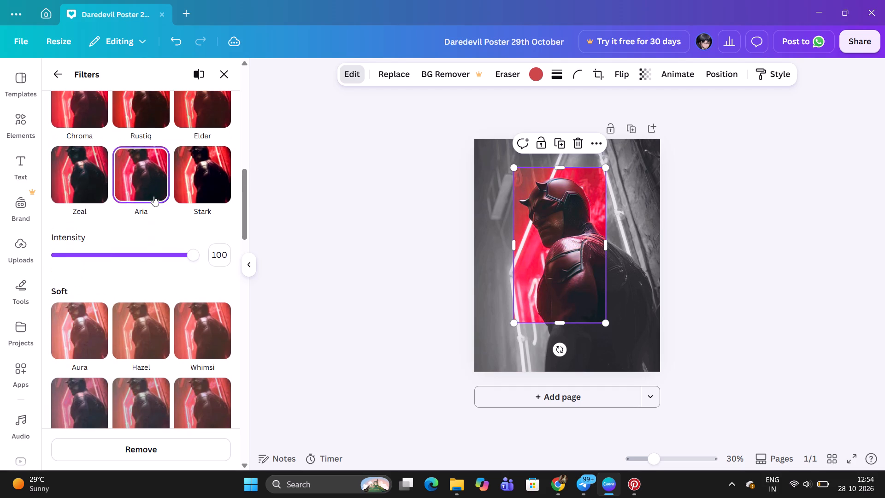
pyautogui.scroll(1, 153, 196)
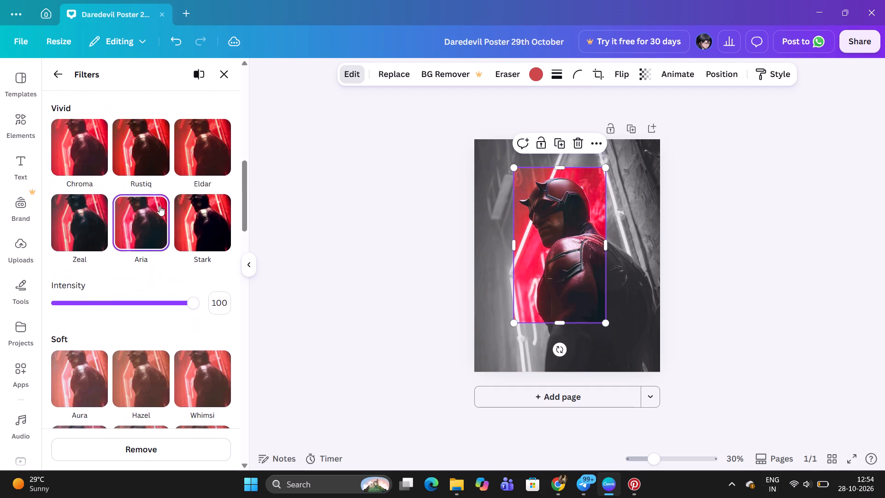
# Set the Aria filter's intensity to 80 and leave the filter settings.
pyautogui.moveTo(195, 304); pyautogui.dragTo(130, 311)
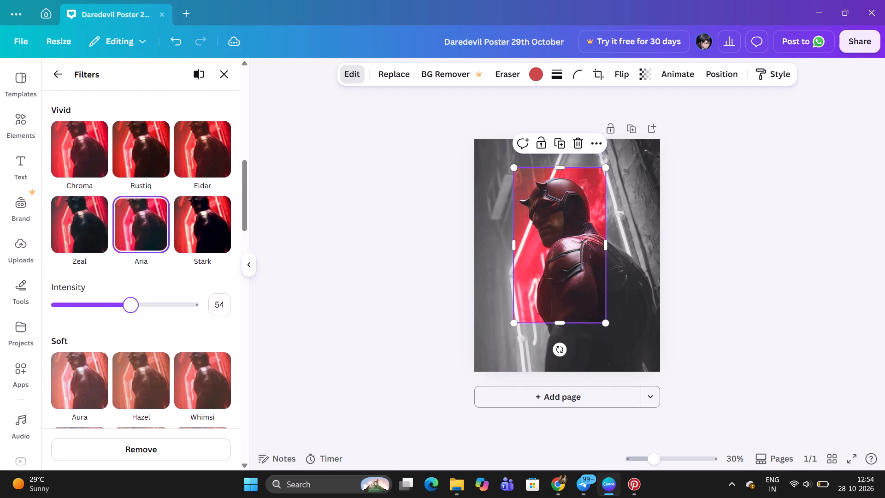
pyautogui.moveTo(130, 311); pyautogui.dragTo(146, 308)
pyautogui.press('Right')
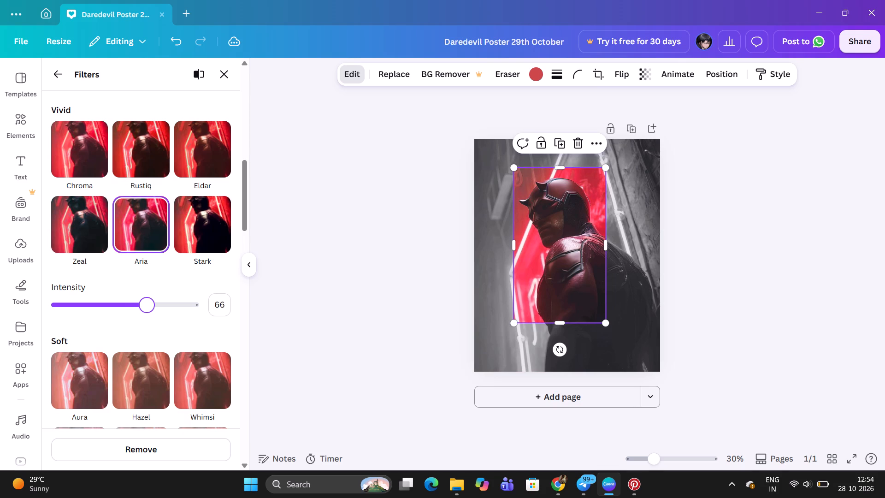
pyautogui.press('Right')
pyautogui.press('Right')
pyautogui.press('Right')
pyautogui.press('Right')
pyautogui.press('Right')
pyautogui.press('Right')
pyautogui.press('Right')
pyautogui.press('Right')
pyautogui.press('Right')
pyautogui.press('Right')
pyautogui.press('Right')
pyautogui.press('Right')
pyautogui.press('Right')
pyautogui.press('Right')
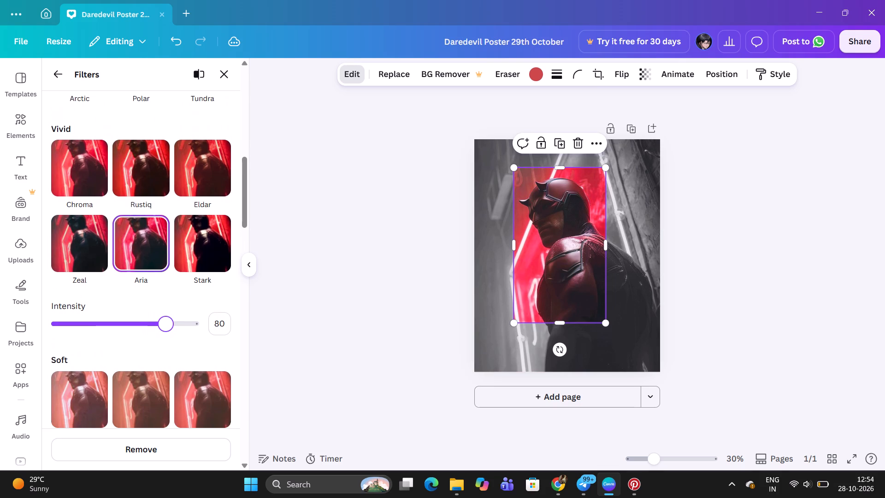
pyautogui.scroll(6, 146, 308)
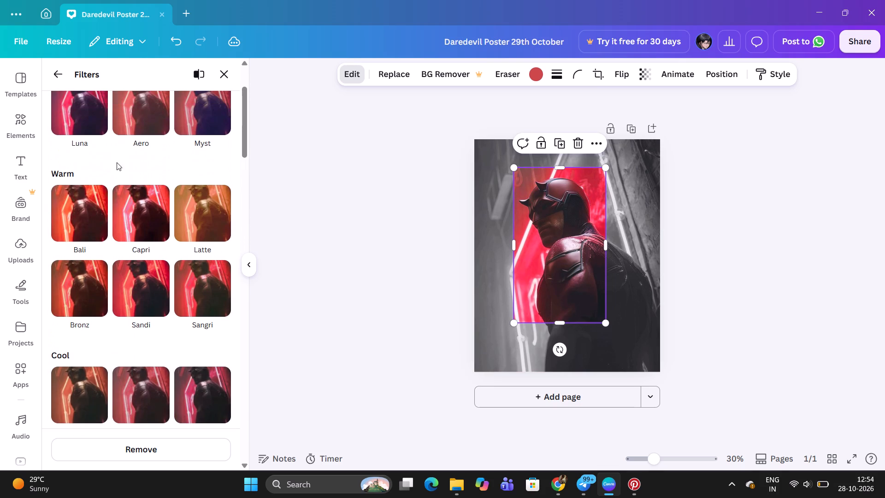
pyautogui.click(59, 77)
# Auto-adjust the colours of the cropped red duplicate.
pyautogui.scroll(1, 87, 156)
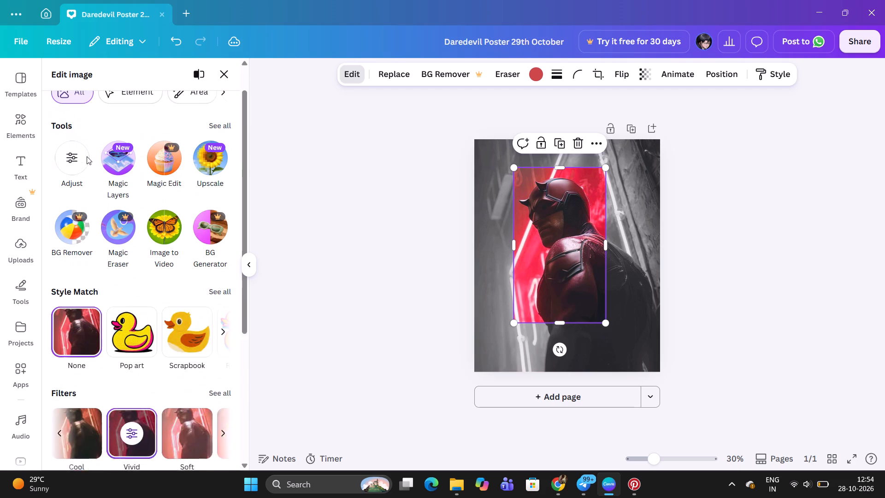
pyautogui.scroll(1, 87, 156)
pyautogui.click(68, 184)
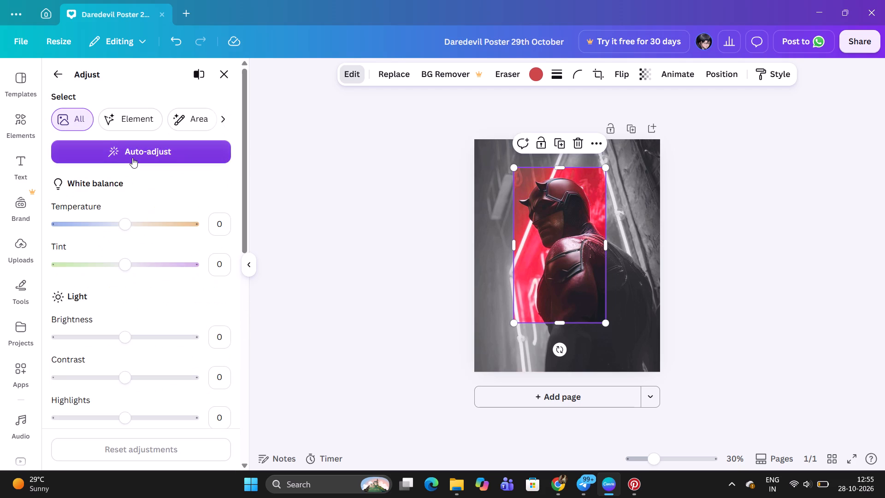
pyautogui.click(132, 158)
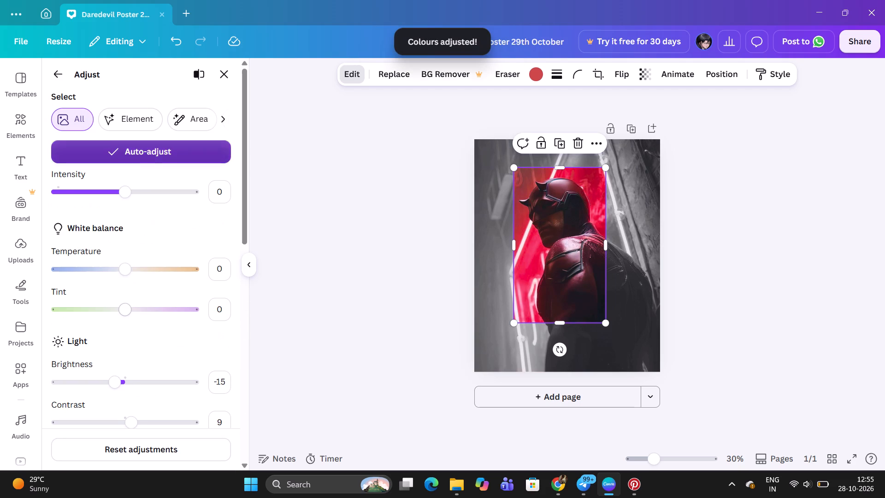
# Set the cropped duplicate's texture adjustments to clarity 34 and sharpness 43.
pyautogui.scroll(-9, 124, 307)
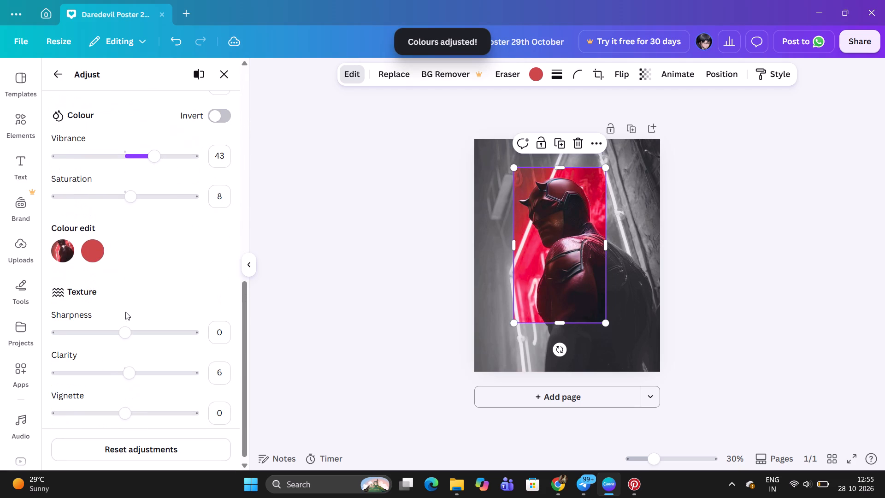
pyautogui.moveTo(130, 367); pyautogui.dragTo(149, 366)
pyautogui.moveTo(130, 326); pyautogui.dragTo(152, 325)
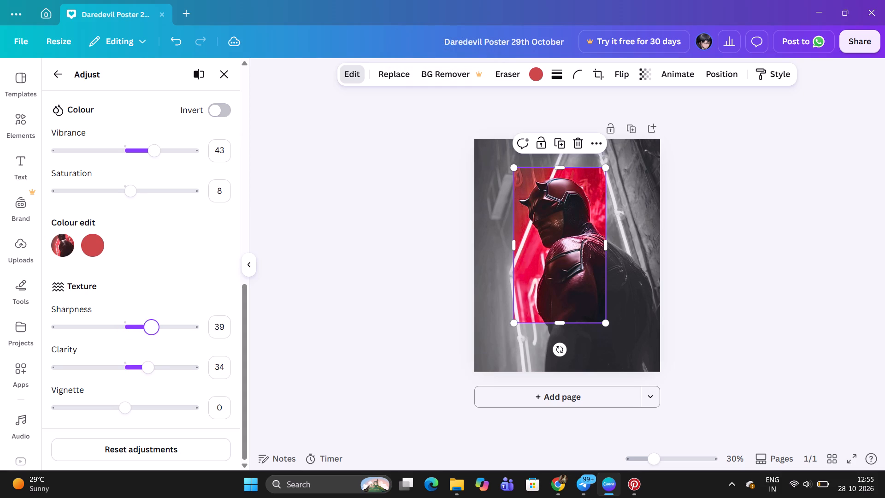
pyautogui.moveTo(152, 325); pyautogui.dragTo(155, 326)
# Lower the contrast of the cropped duplicate to -16.
pyautogui.scroll(2, 155, 326)
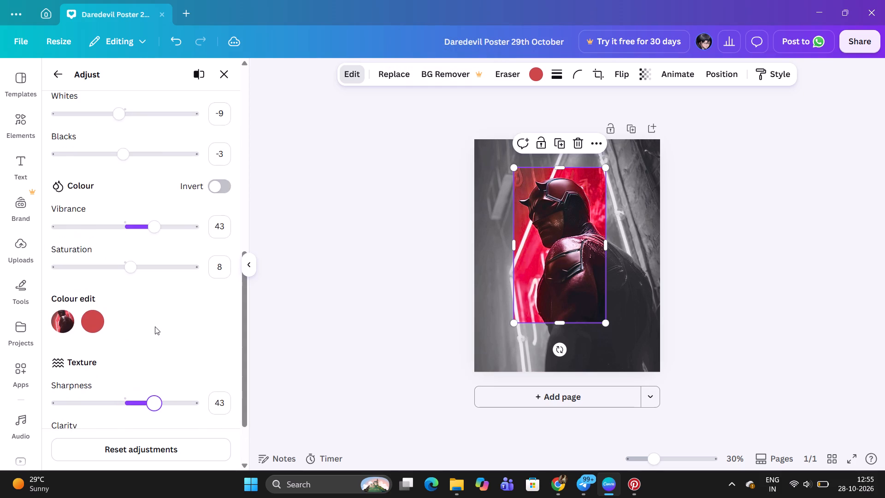
pyautogui.scroll(4, 155, 326)
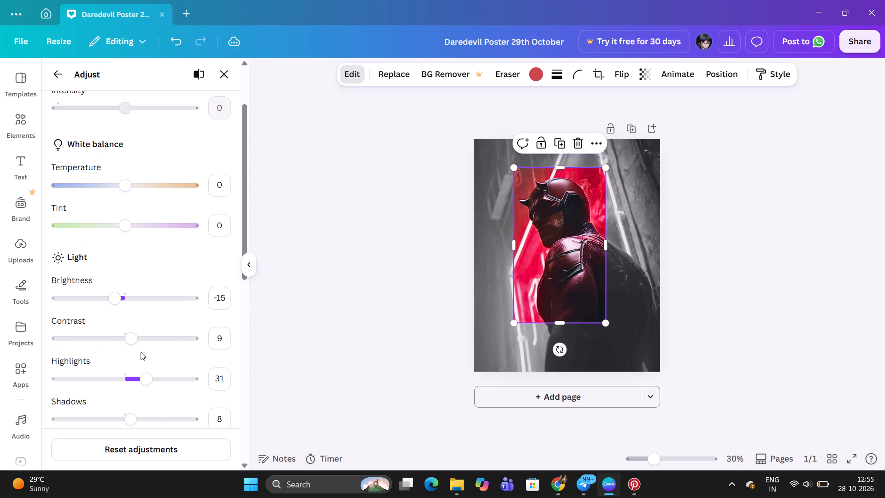
pyautogui.moveTo(132, 344); pyautogui.dragTo(116, 344)
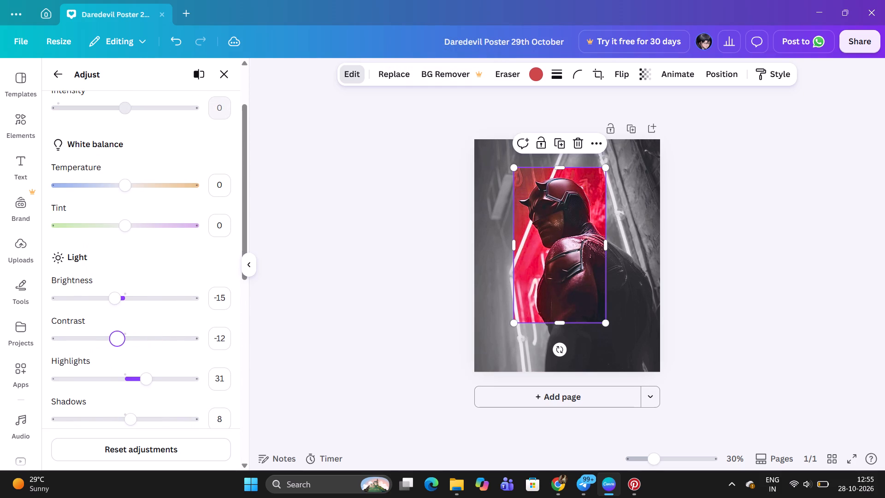
pyautogui.moveTo(116, 344); pyautogui.dragTo(112, 344)
pyautogui.press('Left')
pyautogui.press('Right')
pyautogui.press('Right')
pyautogui.press('Right')
pyautogui.press('Right')
# Cool the cropped duplicate's white balance by setting its temperature to -15.
pyautogui.scroll(2, 112, 344)
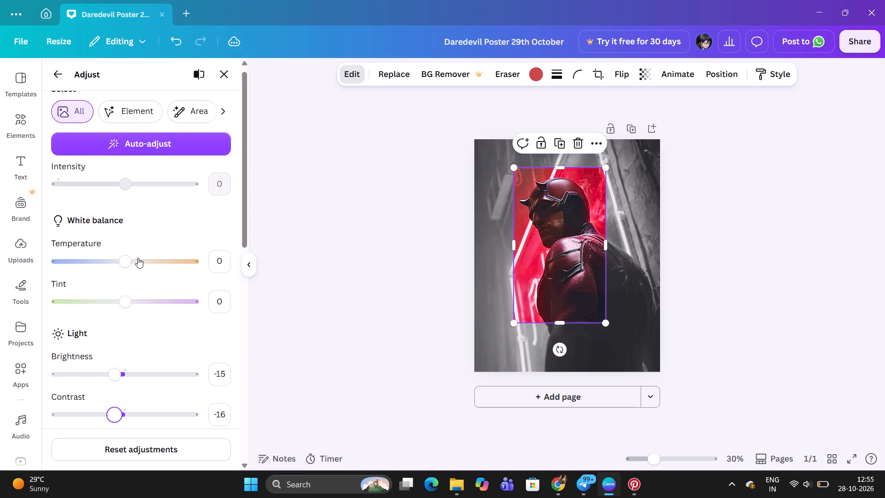
pyautogui.moveTo(120, 263); pyautogui.dragTo(102, 272)
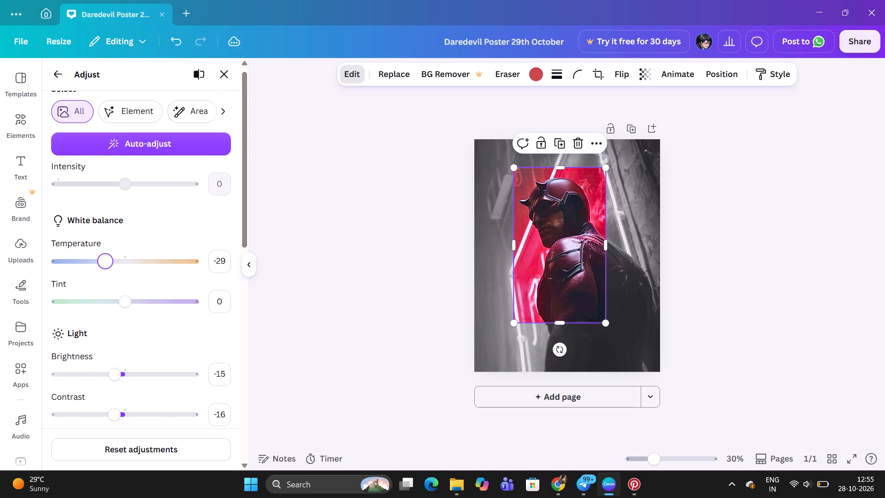
pyautogui.moveTo(102, 272); pyautogui.dragTo(91, 272)
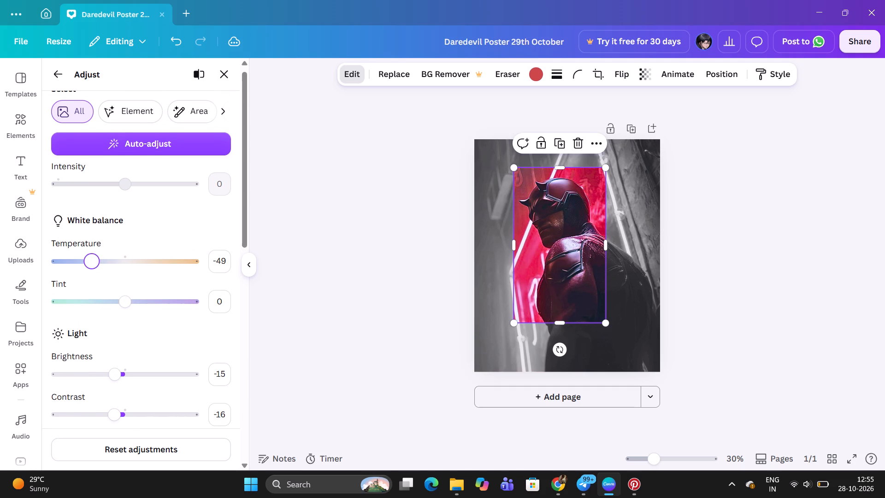
pyautogui.moveTo(91, 272); pyautogui.dragTo(95, 274)
pyautogui.moveTo(95, 274); pyautogui.dragTo(112, 271)
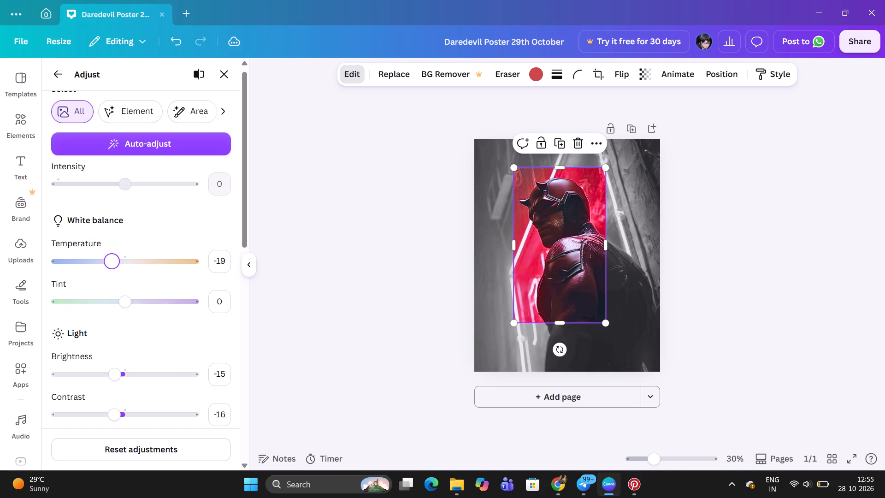
pyautogui.press('Right')
pyautogui.press('Right')
pyautogui.press('Right')
pyautogui.press('Right')
# Shift the cropped duplicate's white balance tint towards purple, to about 20.
pyautogui.scroll(-1, 112, 271)
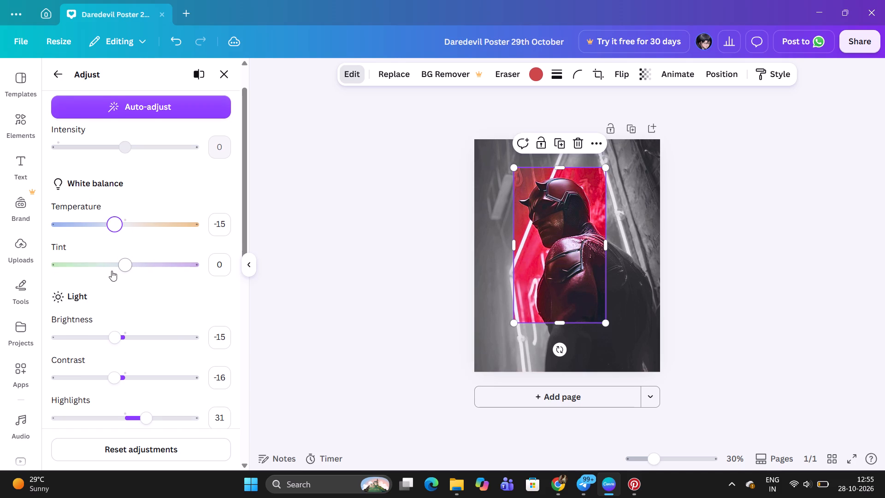
pyautogui.moveTo(125, 266); pyautogui.dragTo(139, 264)
pyautogui.moveTo(139, 264); pyautogui.dragTo(141, 263)
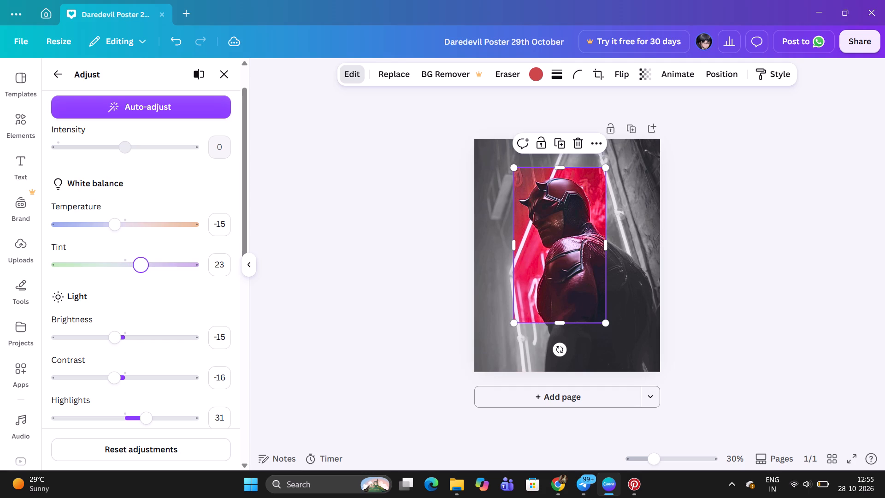
pyautogui.press('Left')
pyautogui.press('Left')
pyautogui.press('Left')
pyautogui.scroll(-6, 141, 263)
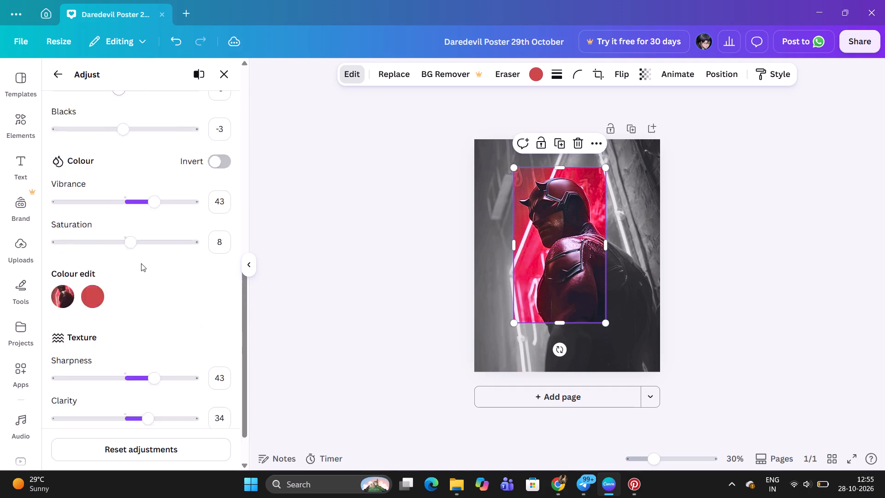
pyautogui.scroll(-2, 141, 263)
# Select the black-and-white background image and open its full list of filters.
pyautogui.click(483, 199)
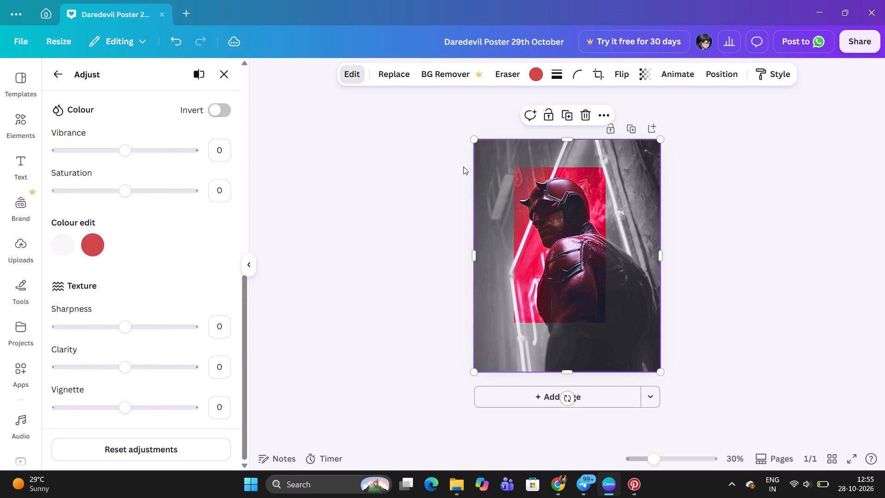
pyautogui.click(356, 72)
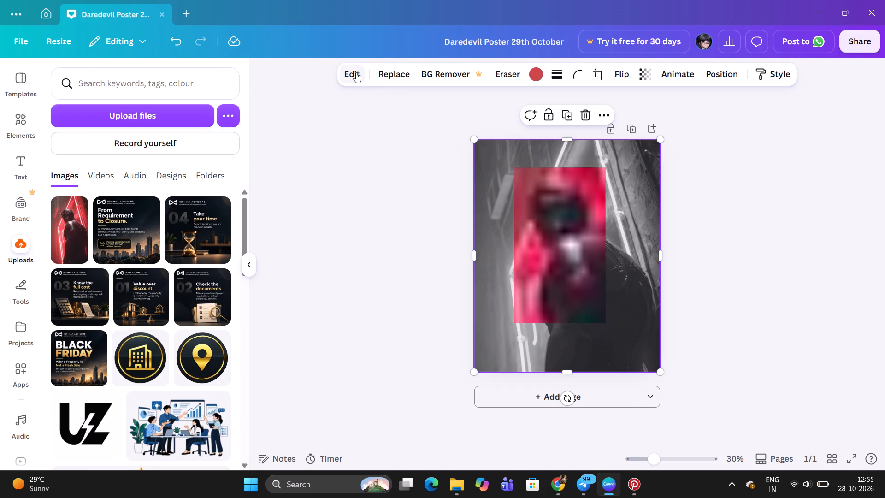
pyautogui.click(356, 72)
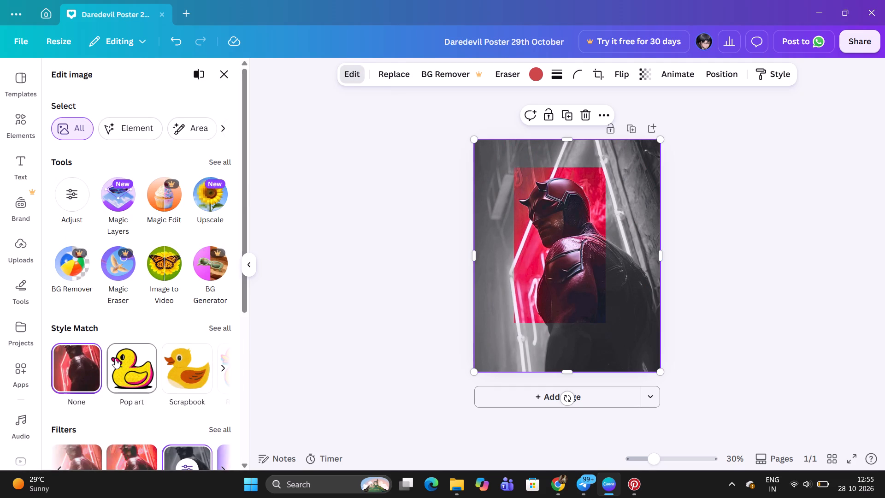
pyautogui.scroll(-1, 115, 358)
pyautogui.scroll(-1, 77, 411)
pyautogui.hscroll(-1, 147, 382)
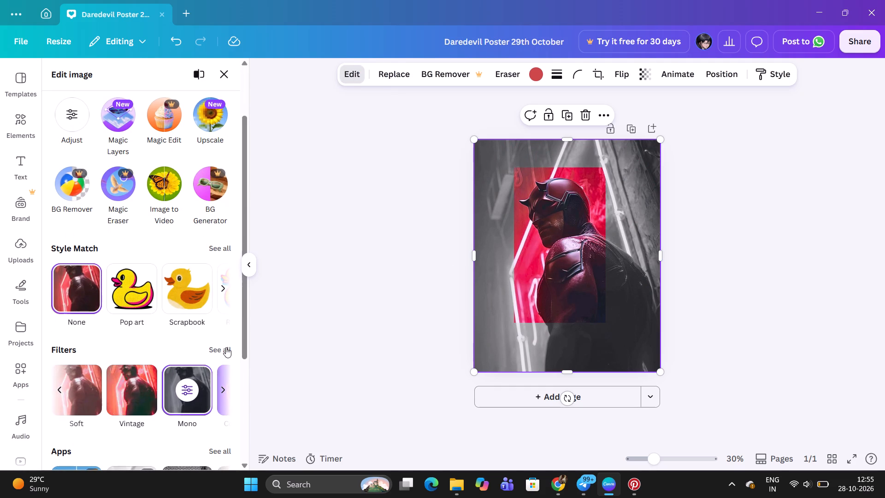
pyautogui.click(226, 347)
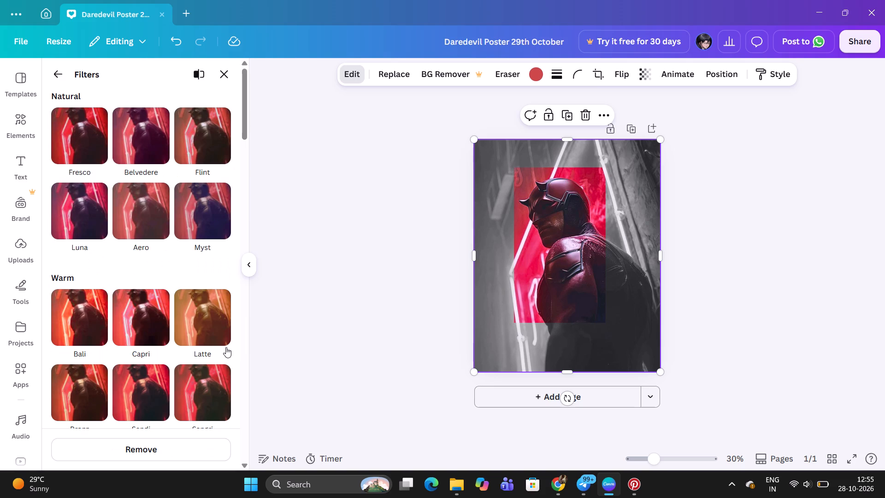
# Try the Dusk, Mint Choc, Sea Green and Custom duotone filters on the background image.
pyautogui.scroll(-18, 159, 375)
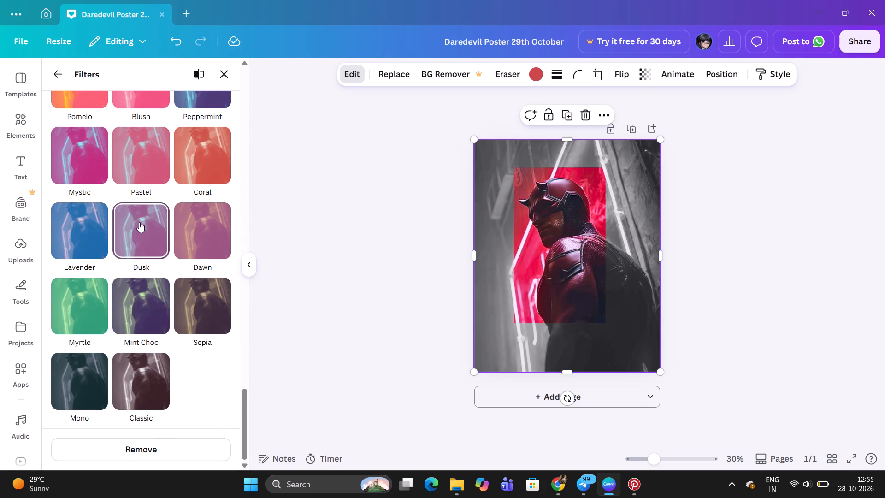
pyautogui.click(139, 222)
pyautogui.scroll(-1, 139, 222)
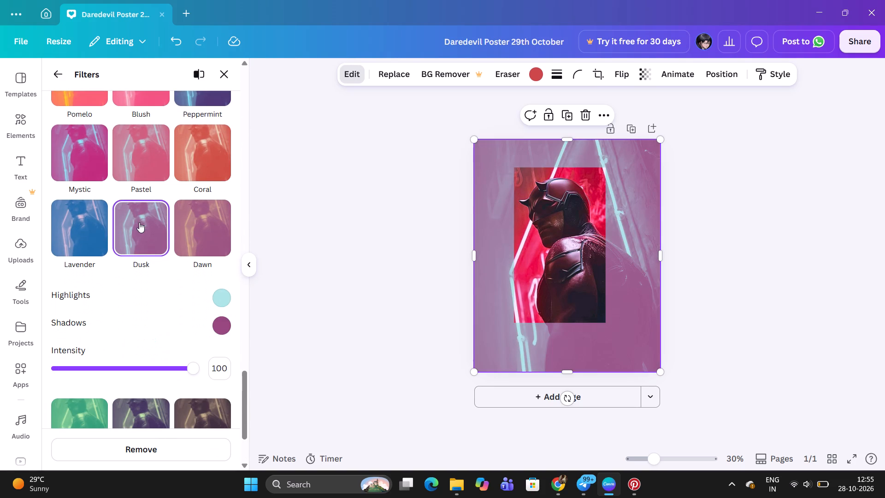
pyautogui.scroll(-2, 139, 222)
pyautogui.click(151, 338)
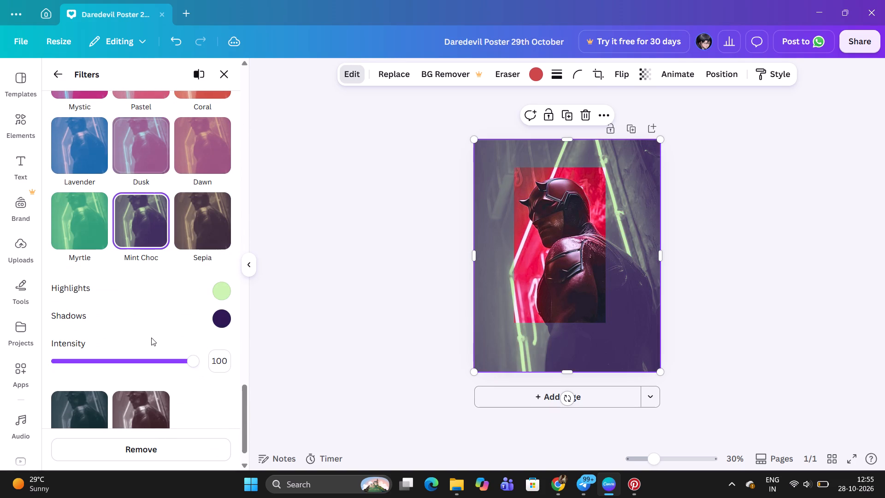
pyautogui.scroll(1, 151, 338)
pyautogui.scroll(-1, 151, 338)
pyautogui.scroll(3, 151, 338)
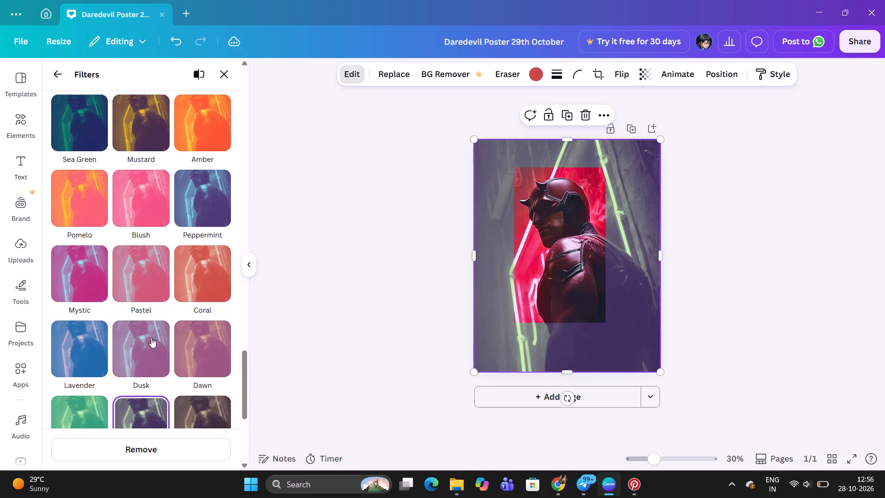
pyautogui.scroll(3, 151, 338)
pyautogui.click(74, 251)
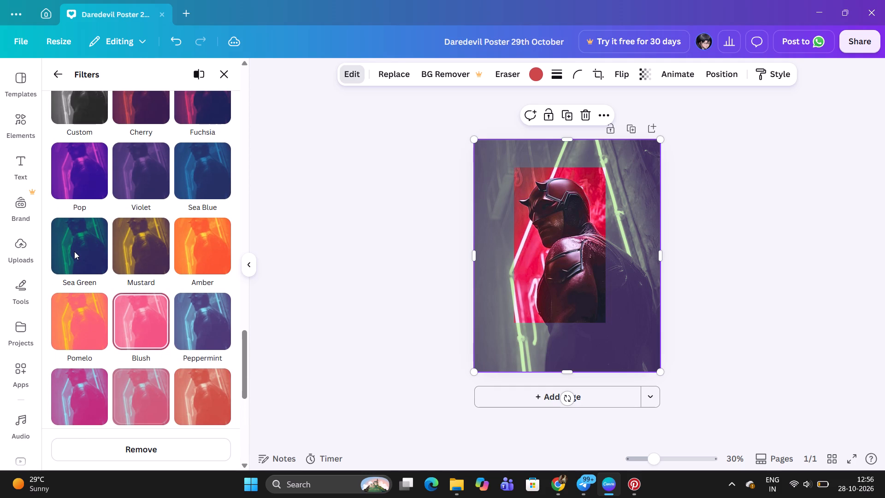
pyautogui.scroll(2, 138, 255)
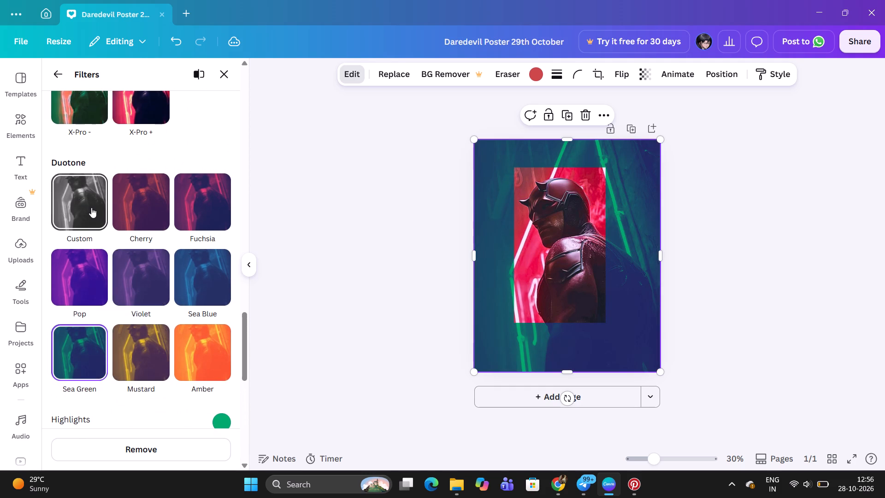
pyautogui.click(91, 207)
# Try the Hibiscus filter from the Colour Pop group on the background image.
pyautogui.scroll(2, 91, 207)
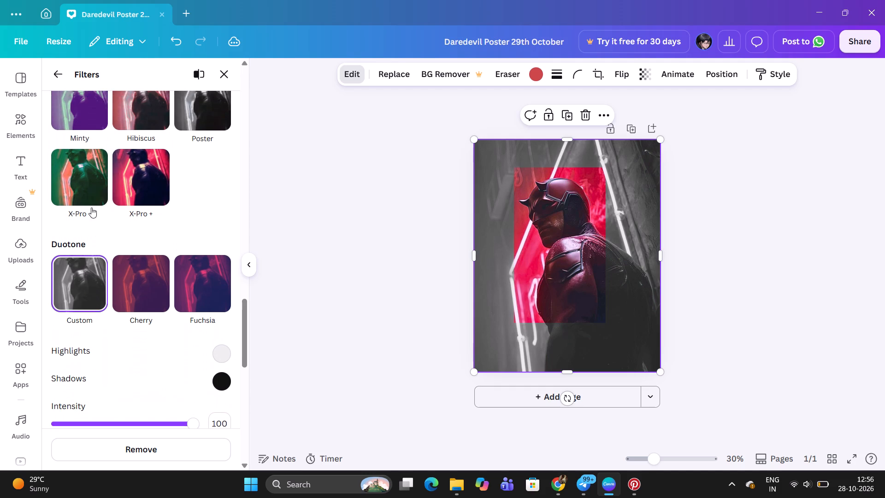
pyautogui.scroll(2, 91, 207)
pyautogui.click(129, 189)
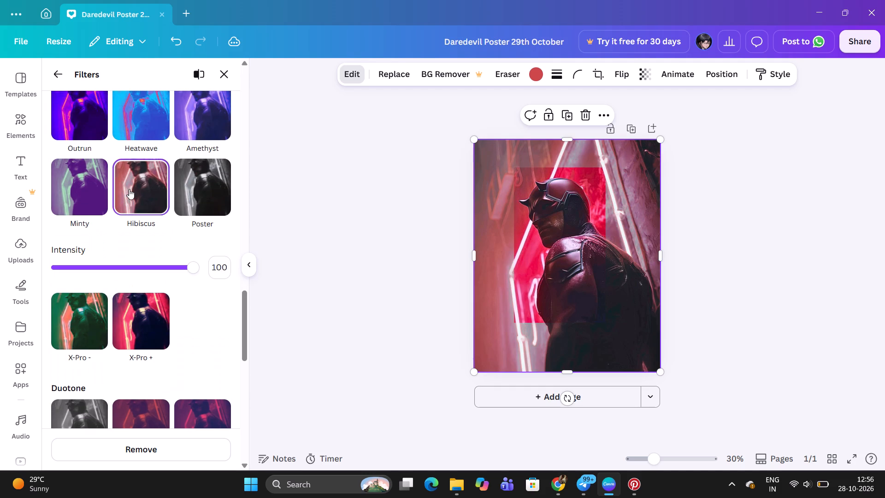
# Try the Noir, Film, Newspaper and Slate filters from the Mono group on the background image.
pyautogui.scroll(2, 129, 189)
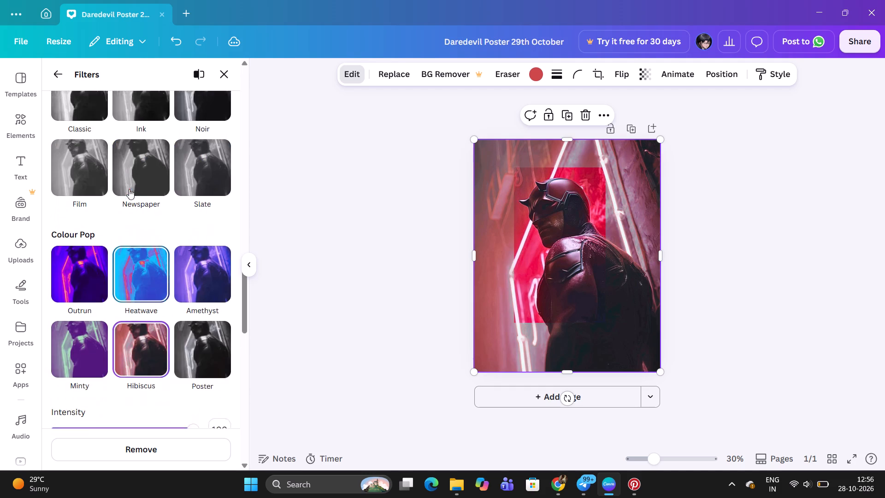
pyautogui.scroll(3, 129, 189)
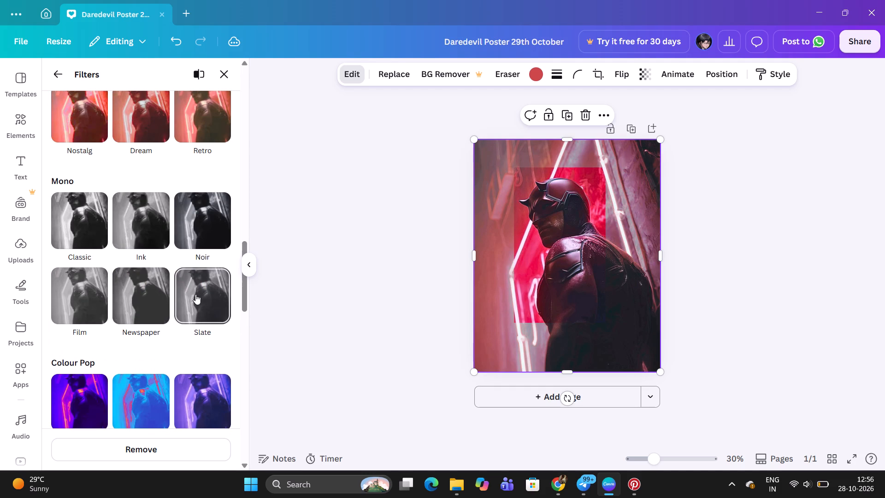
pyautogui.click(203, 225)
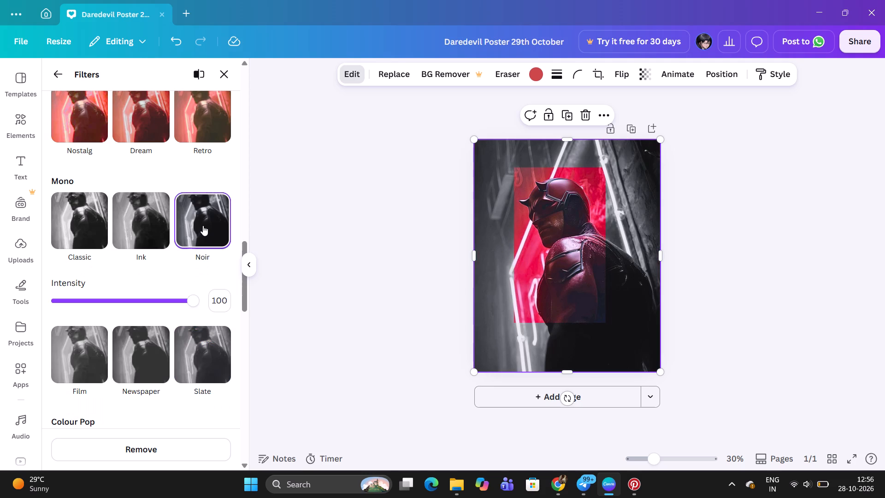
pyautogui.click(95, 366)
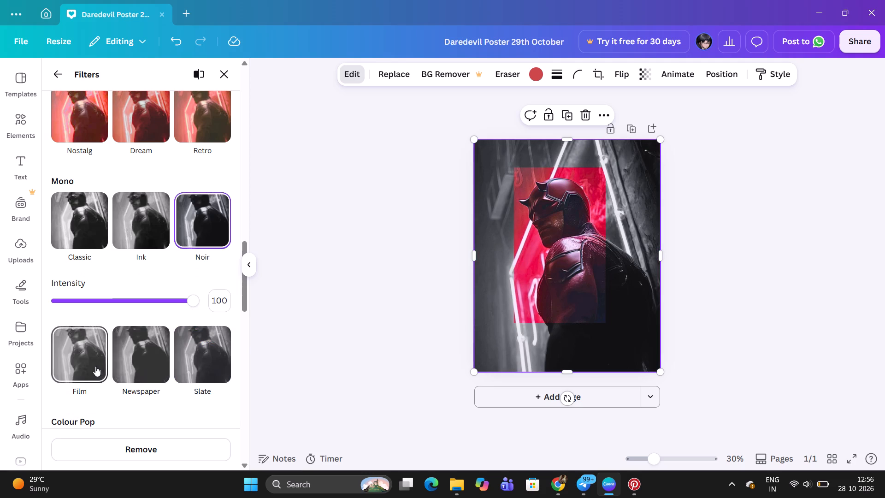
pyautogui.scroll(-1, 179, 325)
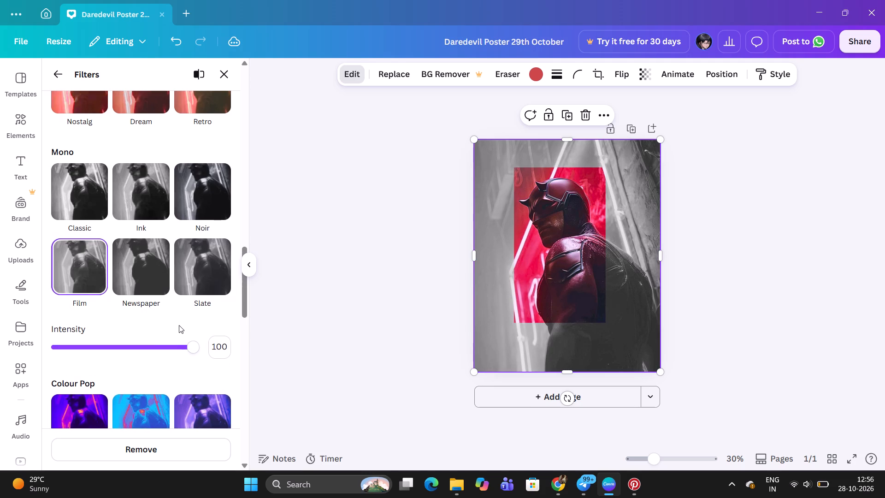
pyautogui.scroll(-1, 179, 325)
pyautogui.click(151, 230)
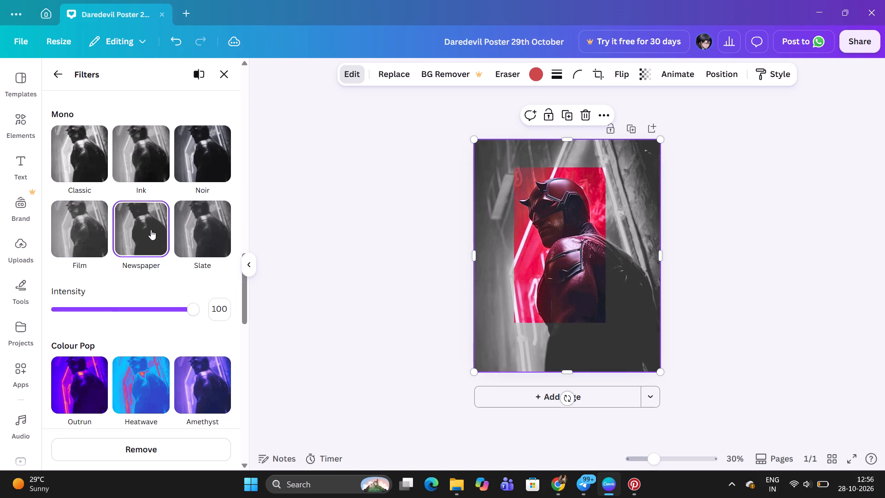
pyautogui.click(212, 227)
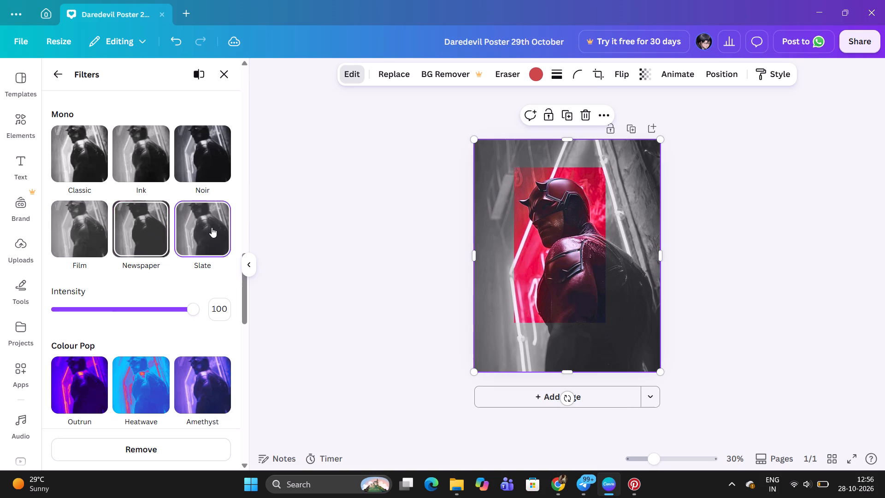
# Apply the Ink filter from the Mono group to the background image and set its intensity to 90.
pyautogui.click(144, 165)
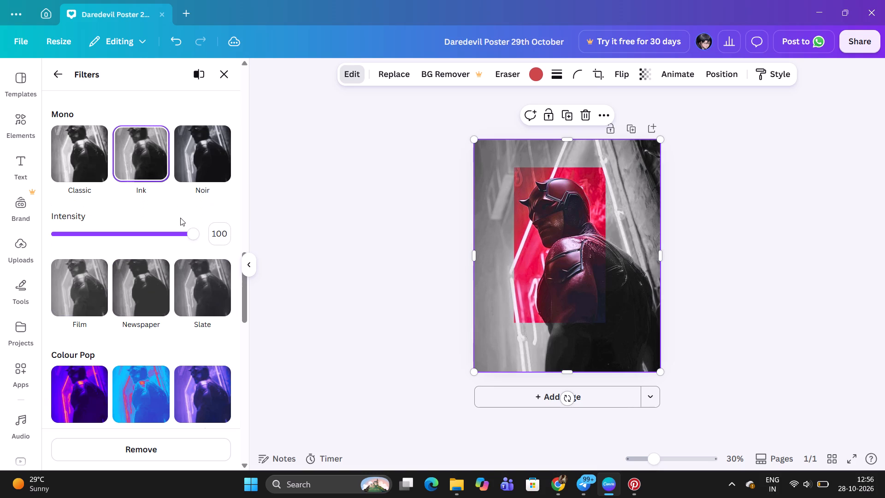
pyautogui.moveTo(198, 233); pyautogui.dragTo(183, 234)
pyautogui.press('Left')
pyautogui.press('Left')
# Give the cropped Daredevil duplicate a solid border with a stroke weight of 8.
pyautogui.click(552, 194)
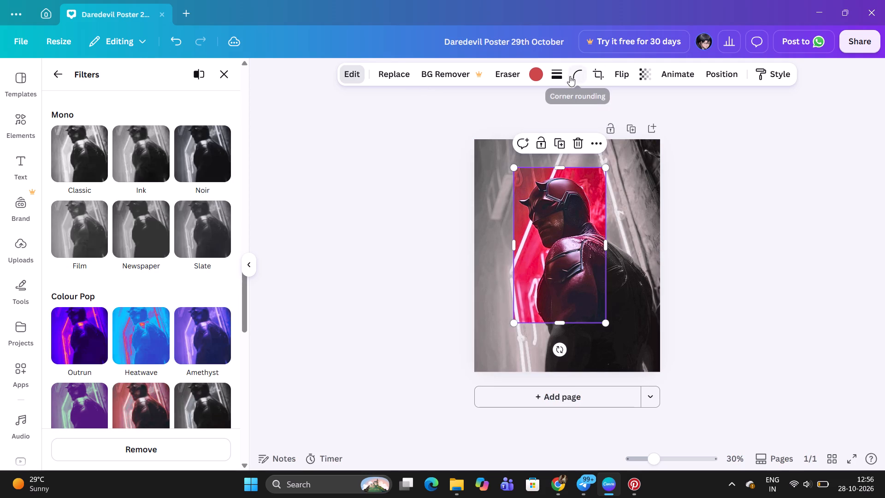
pyautogui.click(555, 75)
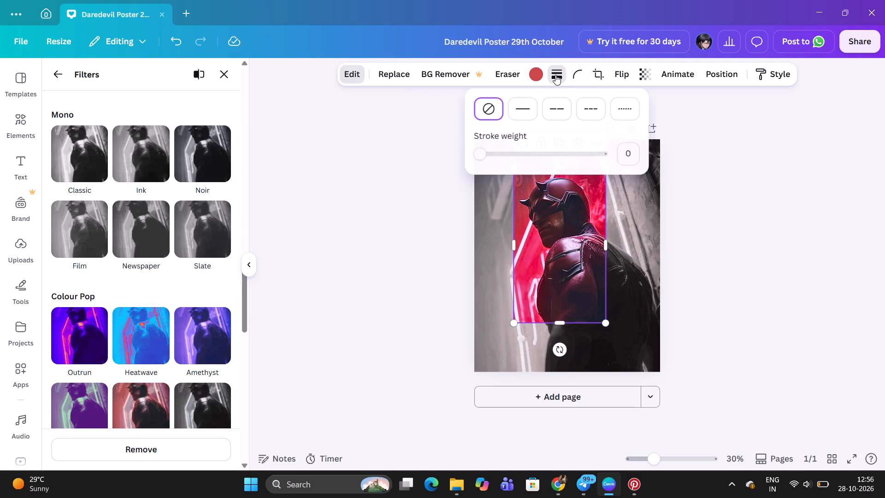
pyautogui.click(529, 108)
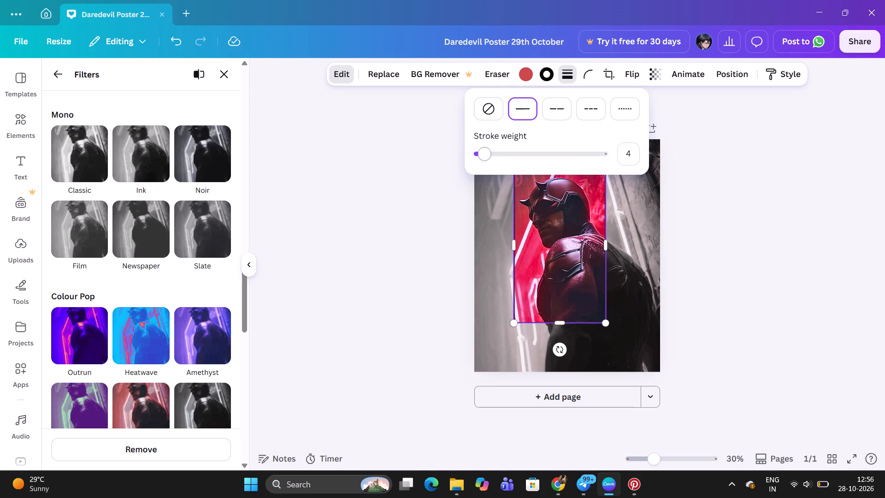
pyautogui.click(484, 155)
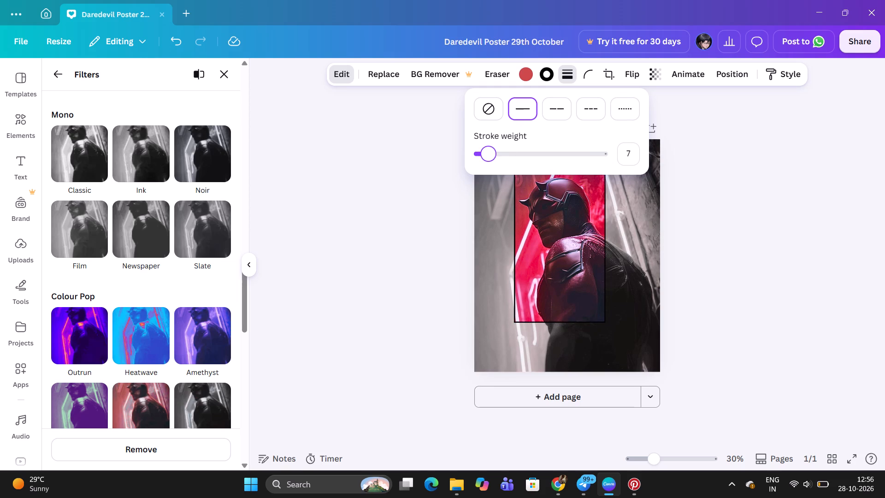
pyautogui.press('Right')
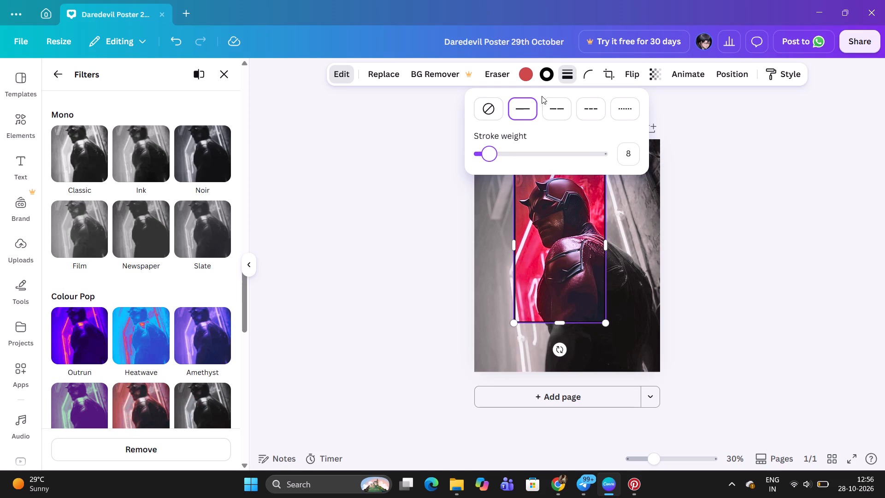
# Change the cropped duplicate's border colour to the white already used in the design, and deselect the image.
pyautogui.click(549, 78)
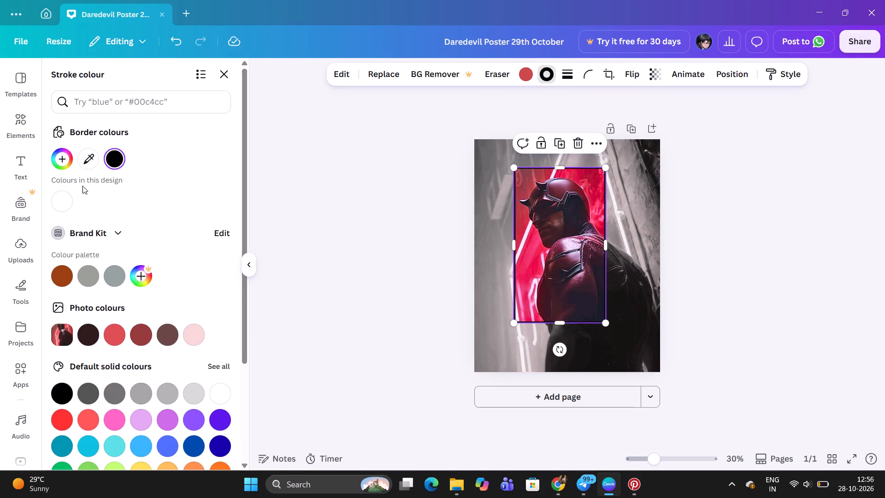
pyautogui.click(56, 204)
pyautogui.click(309, 171)
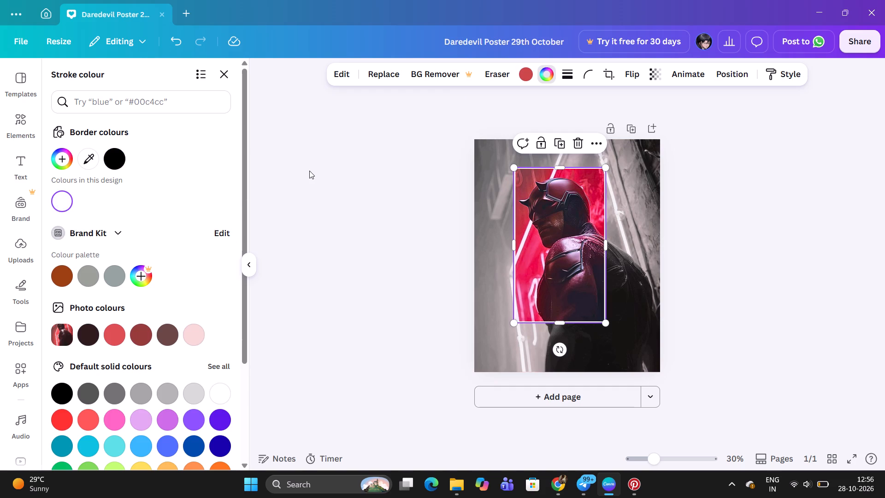
pyautogui.click(309, 171)
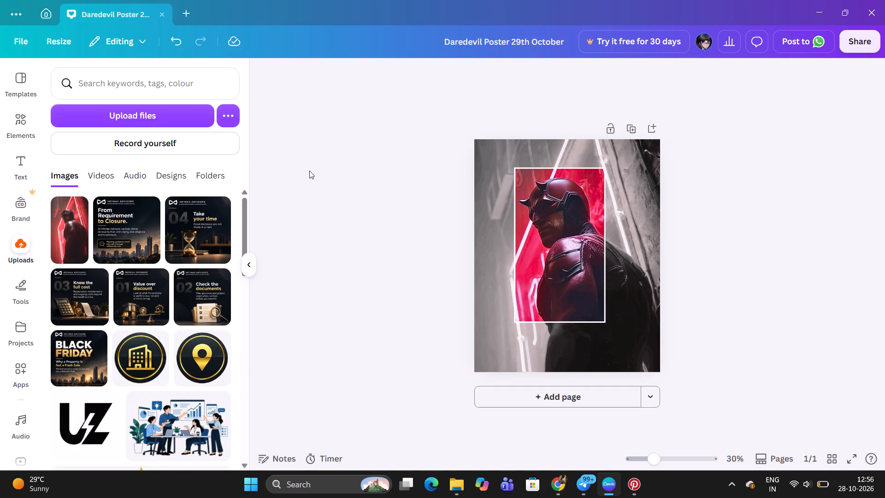
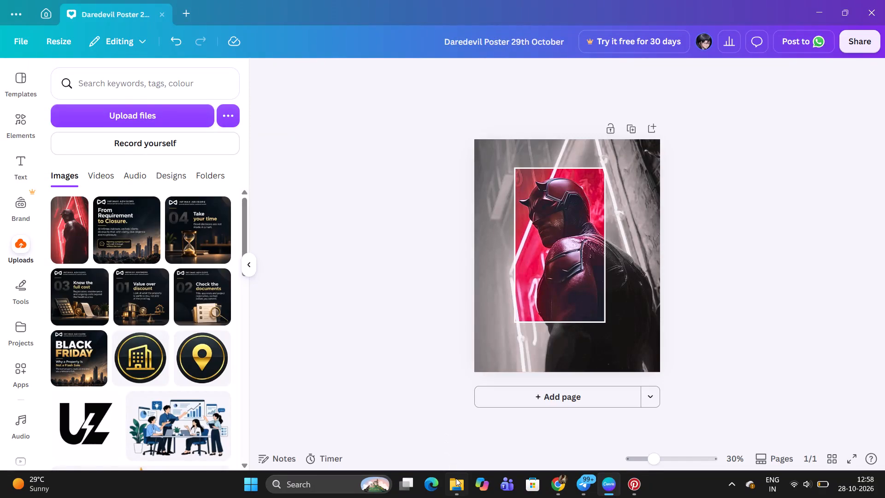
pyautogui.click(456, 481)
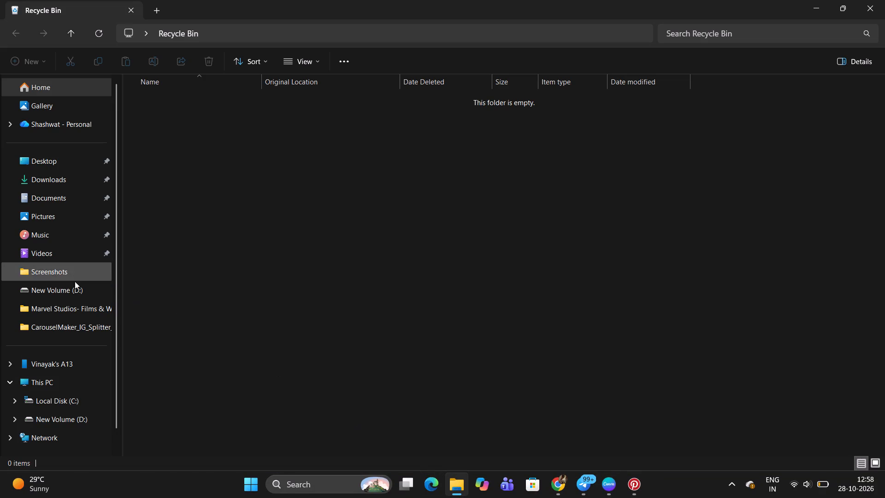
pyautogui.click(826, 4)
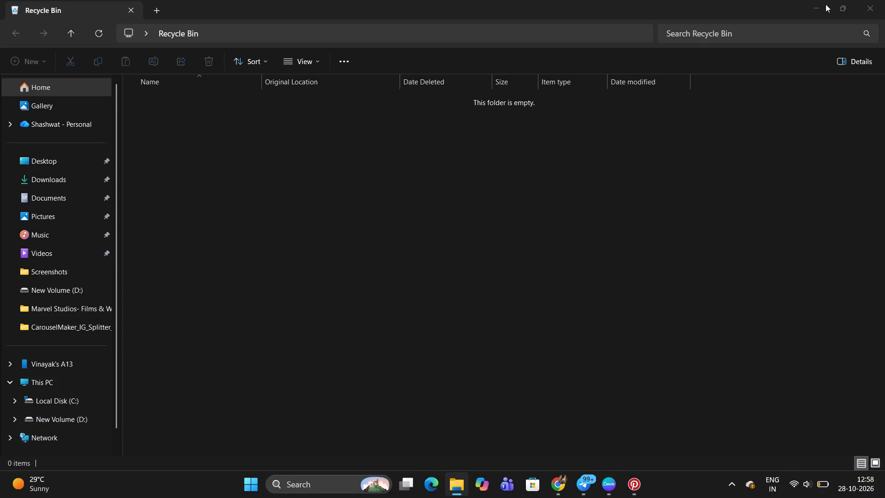
# Check the pending network invitations on LinkedIn in a new Chrome tab, and return to the poster in Canva.
pyautogui.click(826, 4)
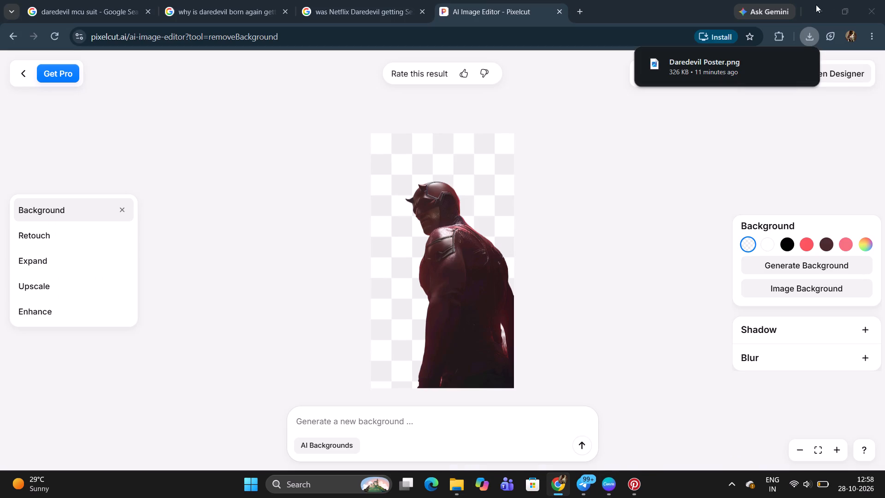
pyautogui.click(579, 11)
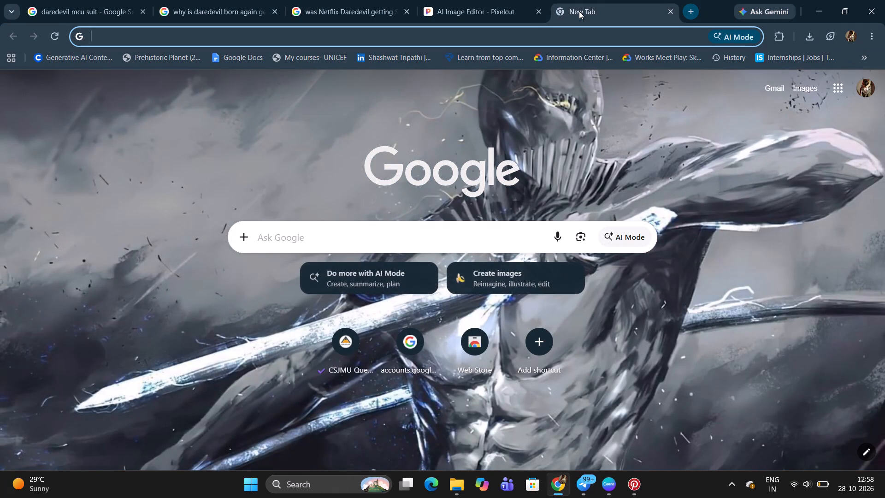
pyautogui.write('link')
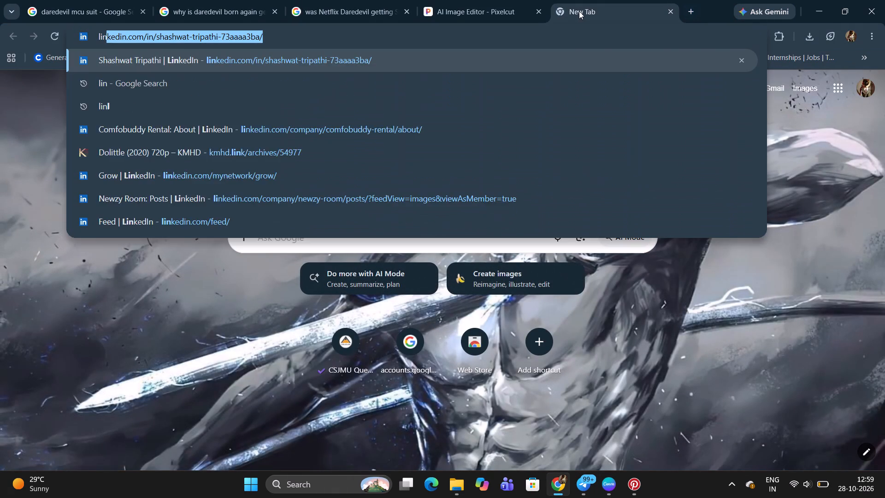
pyautogui.press('Return')
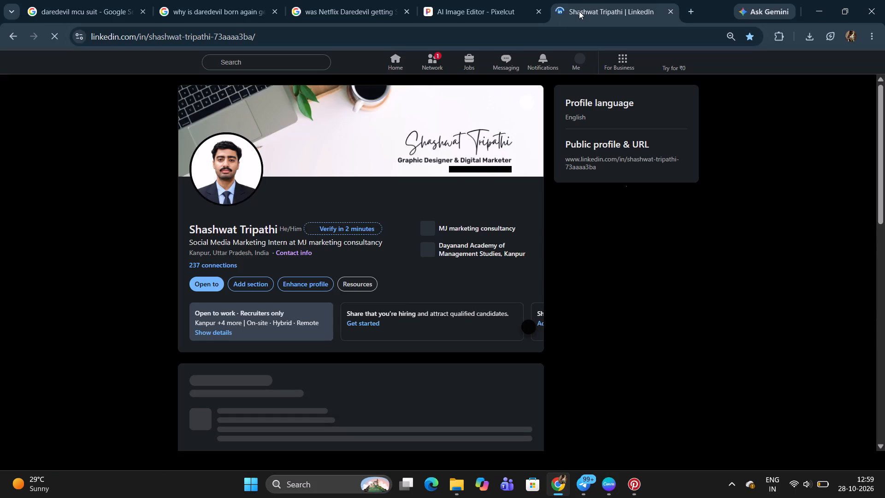
pyautogui.click(428, 65)
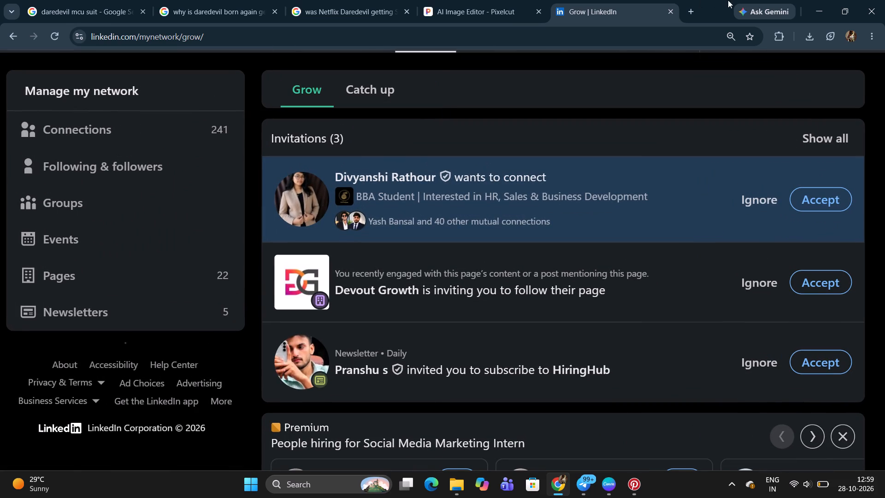
pyautogui.click(687, 8)
pyautogui.click(561, 12)
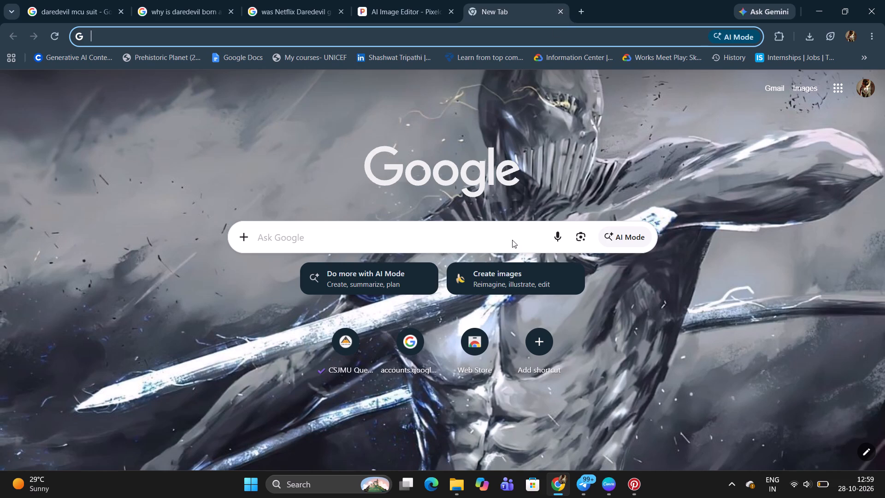
pyautogui.click(604, 481)
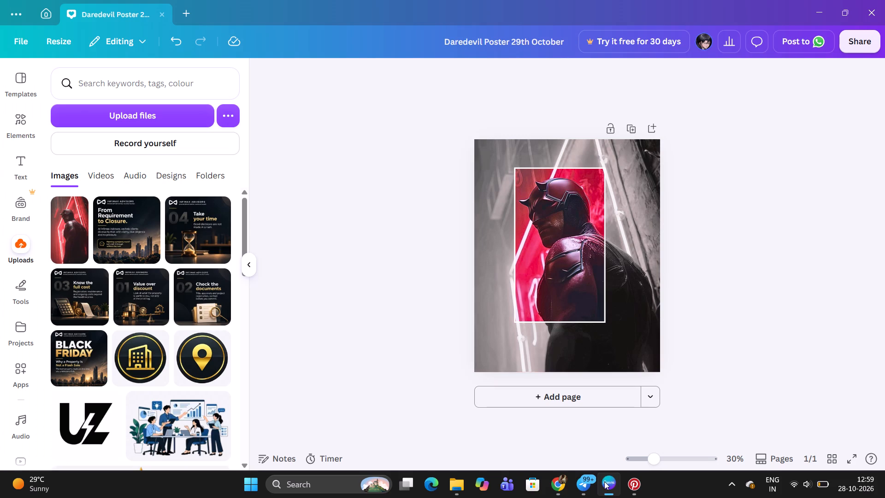
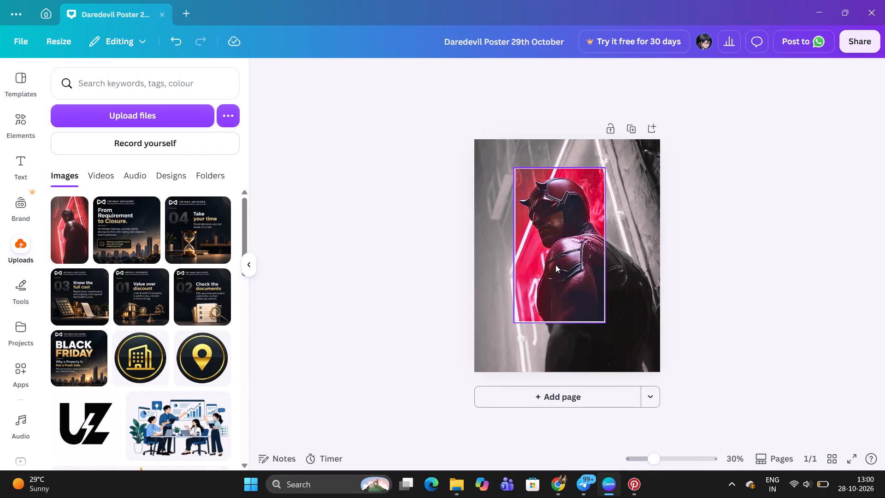
# Apply Auto-adjust to the black-and-white Daredevil background image.
pyautogui.click(472, 260)
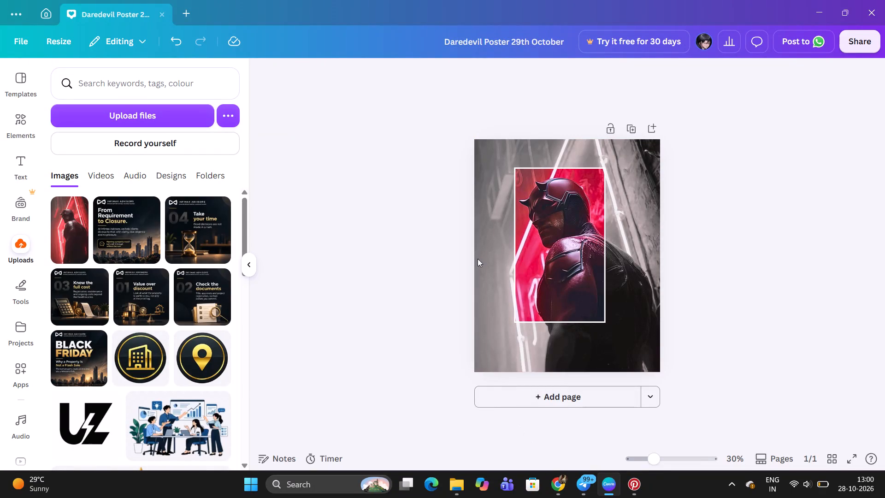
pyautogui.click(485, 258)
pyautogui.click(354, 74)
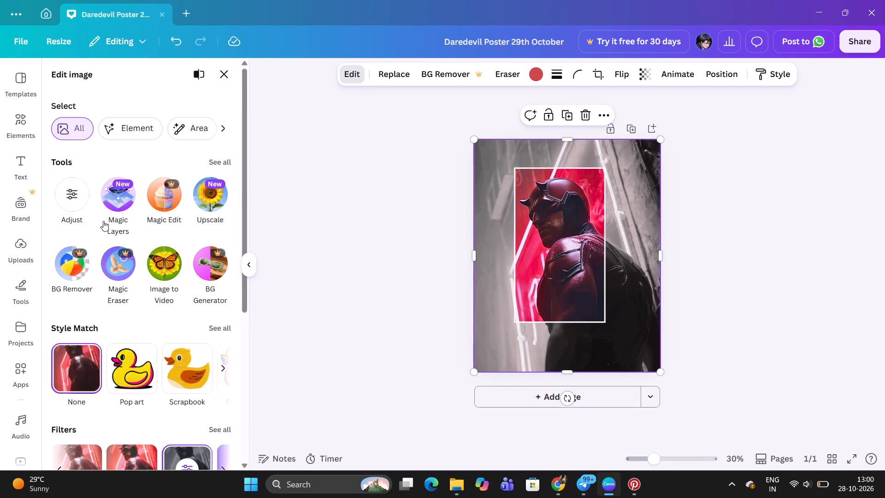
pyautogui.click(77, 193)
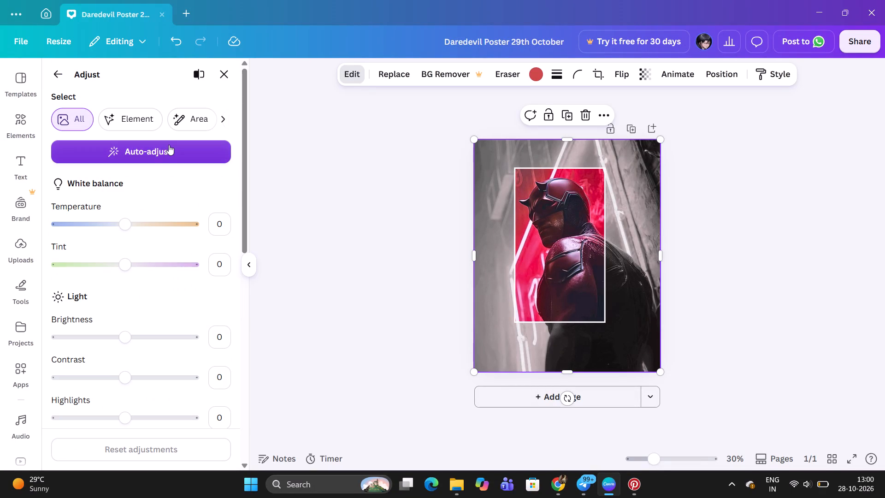
pyautogui.click(169, 145)
# Darken the background image by setting its brightness to -40.
pyautogui.scroll(-1, 181, 265)
pyautogui.moveTo(114, 297); pyautogui.dragTo(81, 299)
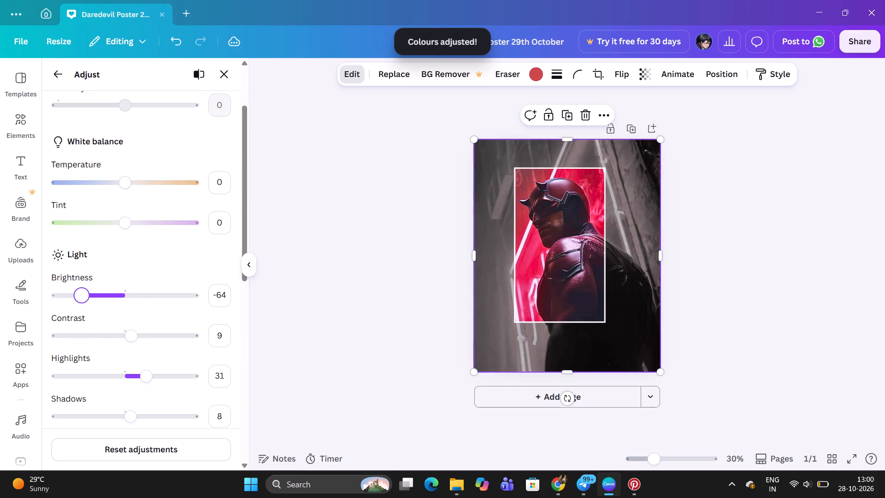
pyautogui.moveTo(81, 299); pyautogui.dragTo(99, 295)
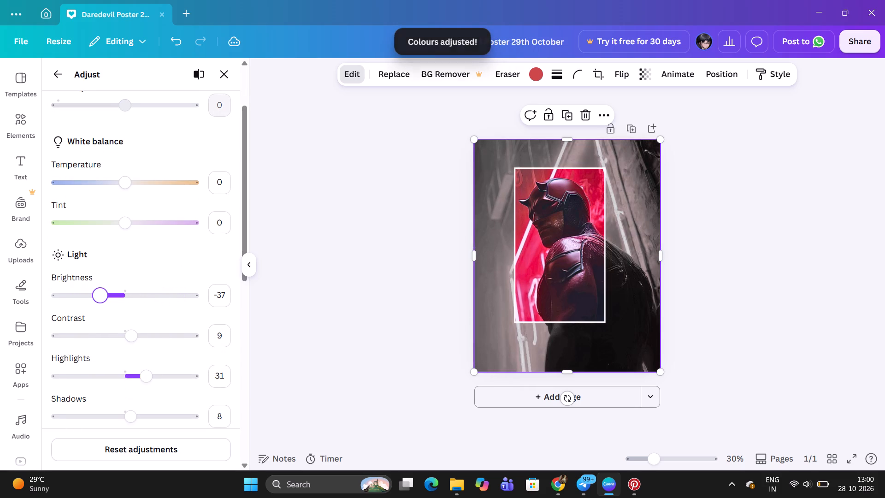
pyautogui.moveTo(99, 295); pyautogui.dragTo(98, 296)
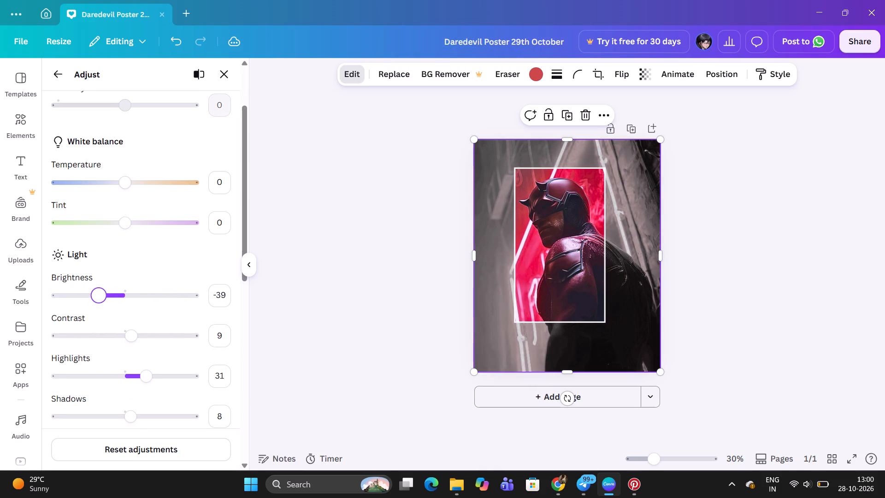
pyautogui.press('Left')
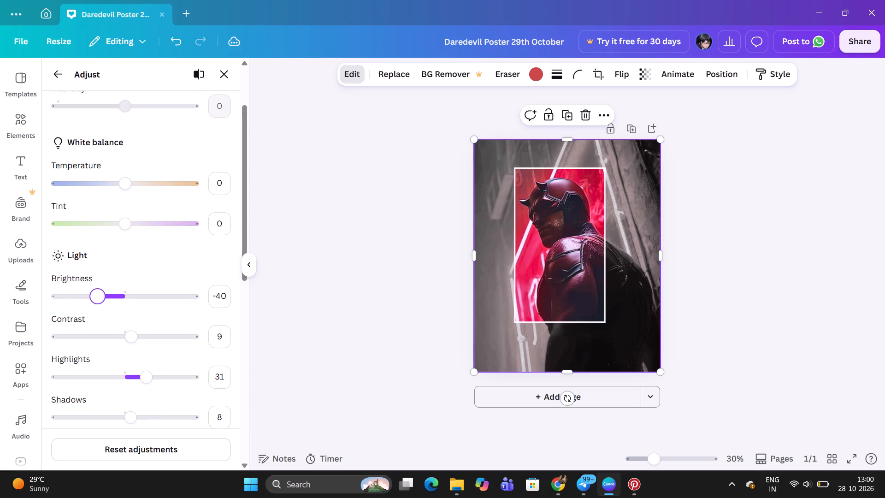
# Cool the background image by setting its white balance temperature to -22.
pyautogui.moveTo(130, 182); pyautogui.dragTo(111, 184)
pyautogui.moveTo(111, 184); pyautogui.dragTo(114, 185)
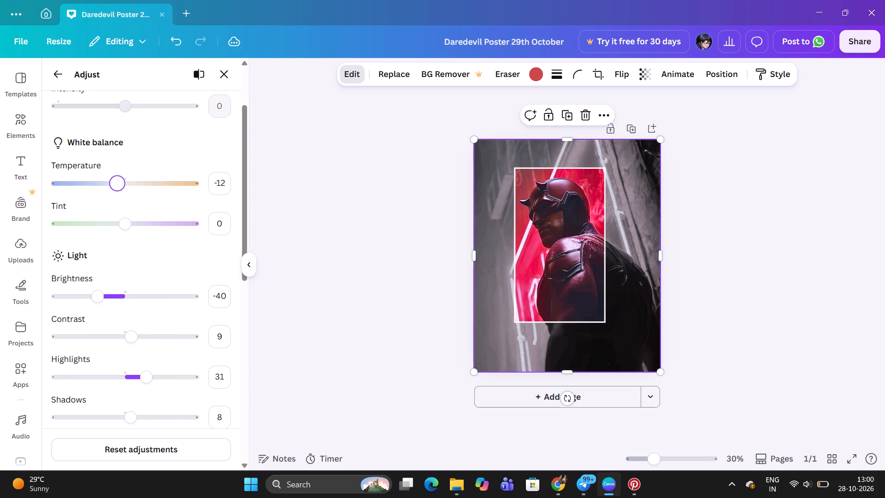
pyautogui.moveTo(114, 185); pyautogui.dragTo(110, 185)
pyautogui.press('Left')
# Soften the background image's texture by setting its clarity to -35.
pyautogui.scroll(-1, 110, 185)
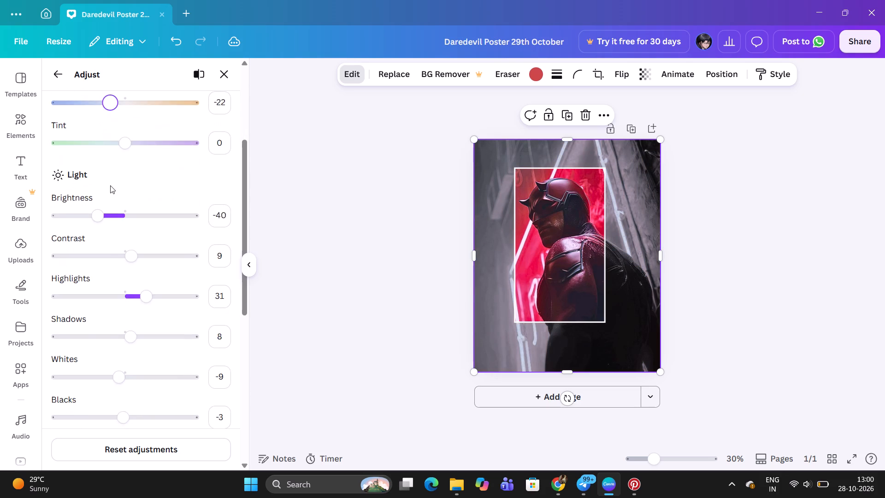
pyautogui.scroll(-4, 110, 185)
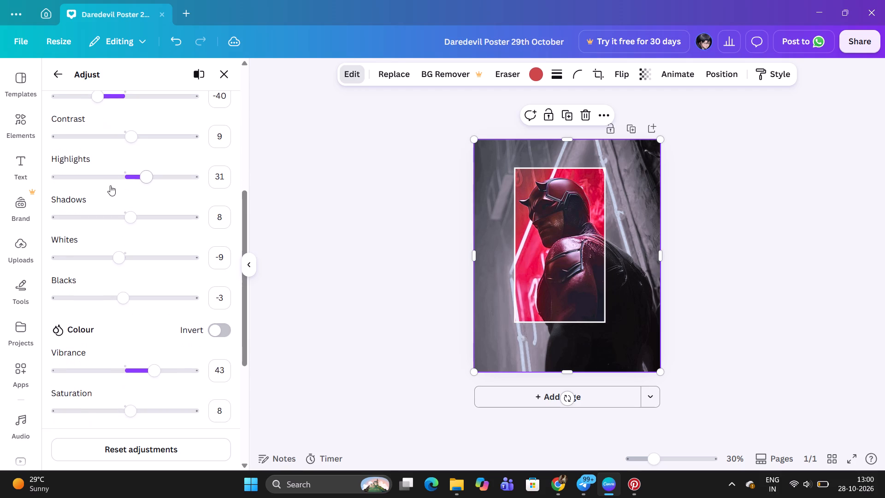
pyautogui.scroll(-3, 110, 185)
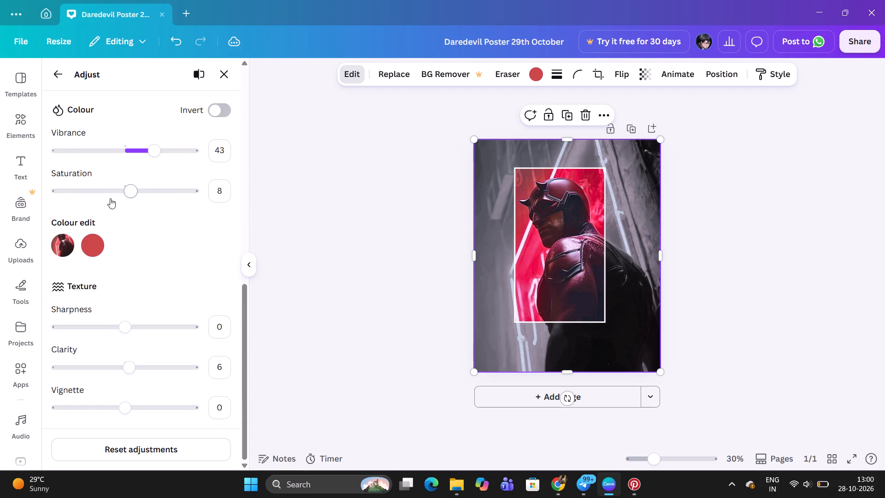
pyautogui.moveTo(128, 369); pyautogui.dragTo(122, 368)
pyautogui.moveTo(122, 368); pyautogui.dragTo(111, 373)
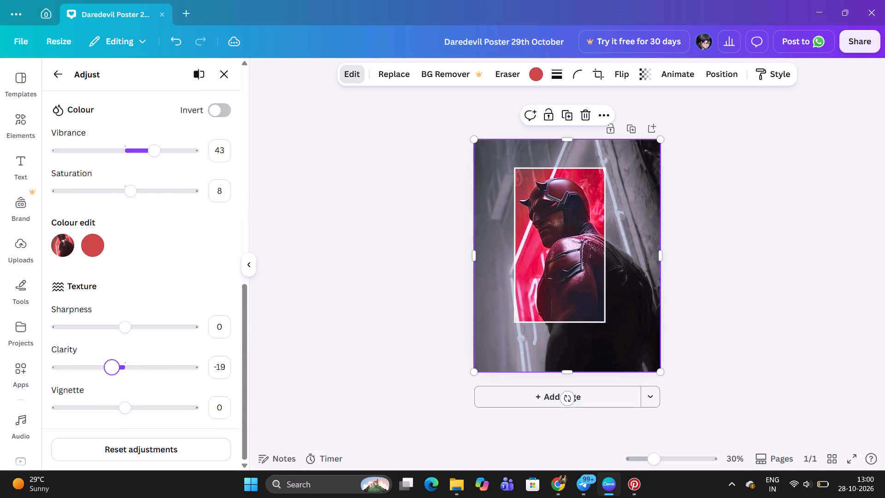
pyautogui.moveTo(111, 373); pyautogui.dragTo(89, 372)
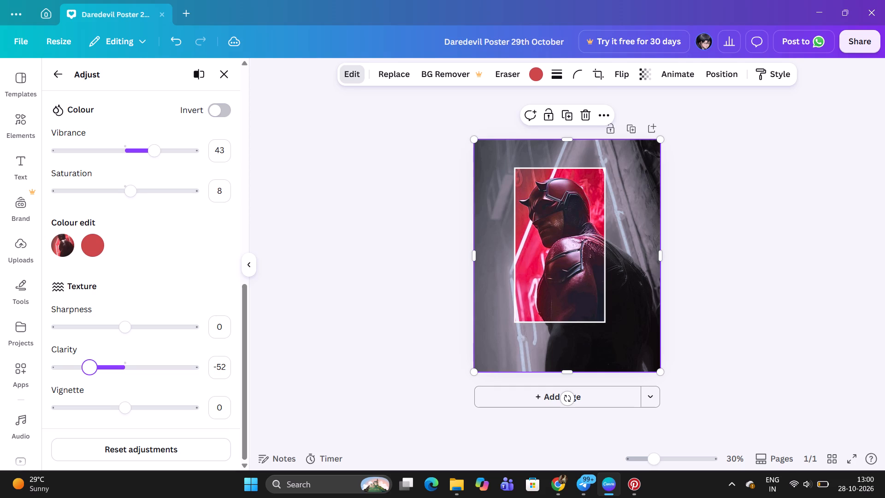
pyautogui.moveTo(89, 372); pyautogui.dragTo(104, 365)
pyautogui.press('Left')
pyautogui.press('Left')
pyautogui.press('Left')
pyautogui.press('Left')
# Set the background image's sharpness to -13.
pyautogui.moveTo(133, 326); pyautogui.dragTo(142, 324)
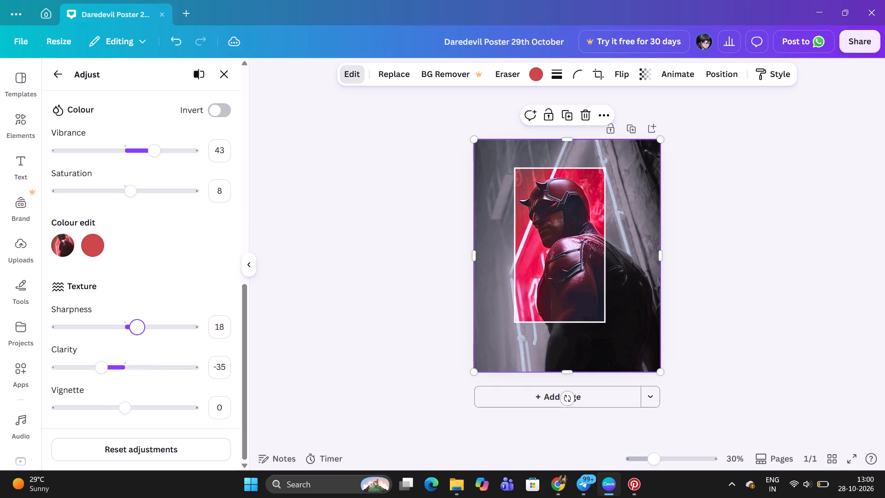
pyautogui.moveTo(142, 324); pyautogui.dragTo(131, 325)
pyautogui.moveTo(131, 325); pyautogui.dragTo(116, 326)
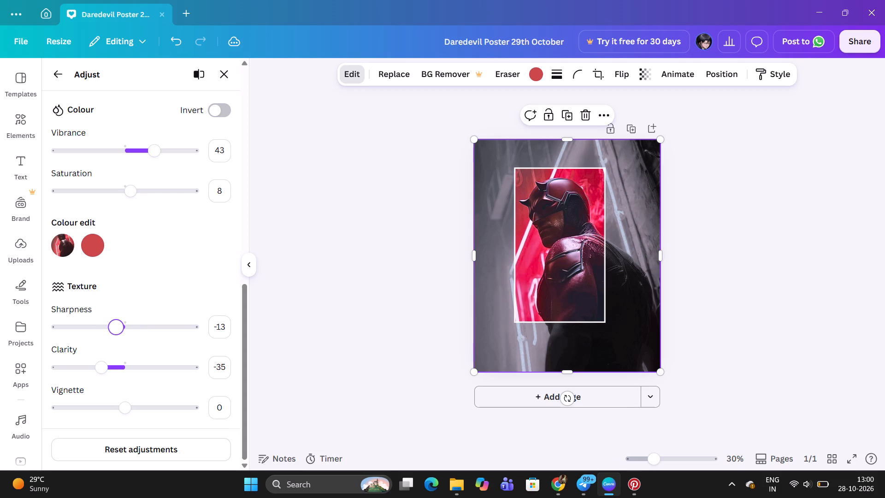
pyautogui.moveTo(116, 326); pyautogui.dragTo(116, 326)
# Set the background image's vignette to about -10.
pyautogui.scroll(-1, 116, 326)
pyautogui.moveTo(124, 403); pyautogui.dragTo(132, 401)
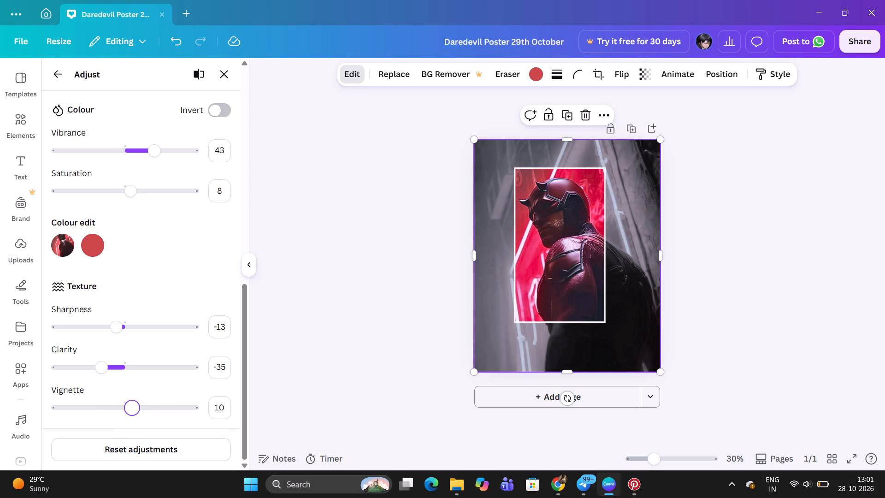
pyautogui.moveTo(132, 401); pyautogui.dragTo(115, 404)
pyautogui.press('Right')
pyautogui.press('Right')
pyautogui.press('Right')
pyautogui.press('Right')
pyautogui.press('Right')
pyautogui.press('Right')
# Set the background image's blacks to 5, trying both lower and higher levels first.
pyautogui.scroll(2, 115, 404)
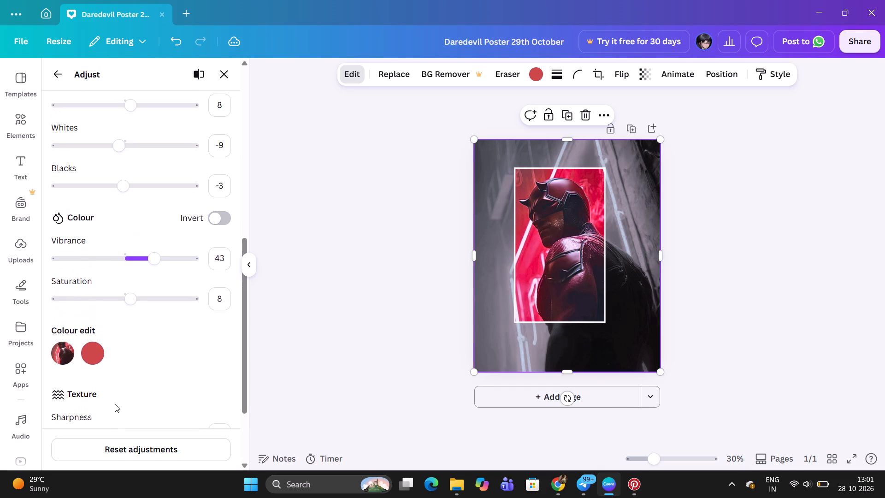
pyautogui.scroll(3, 115, 404)
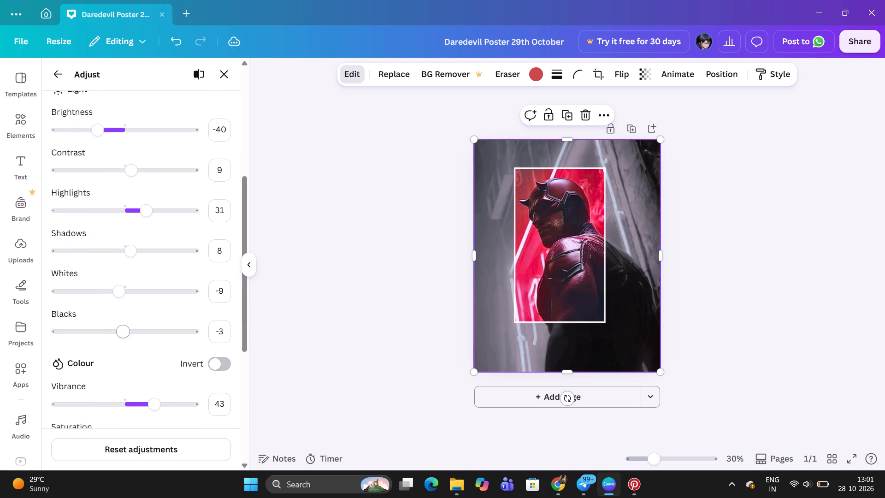
pyautogui.moveTo(119, 332); pyautogui.dragTo(116, 327)
pyautogui.moveTo(116, 327); pyautogui.dragTo(162, 334)
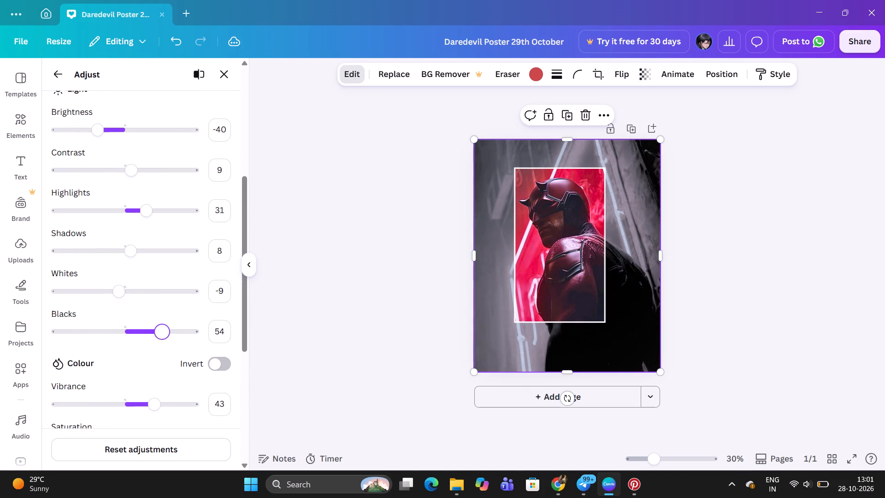
pyautogui.moveTo(162, 334); pyautogui.dragTo(133, 332)
pyautogui.click(133, 332)
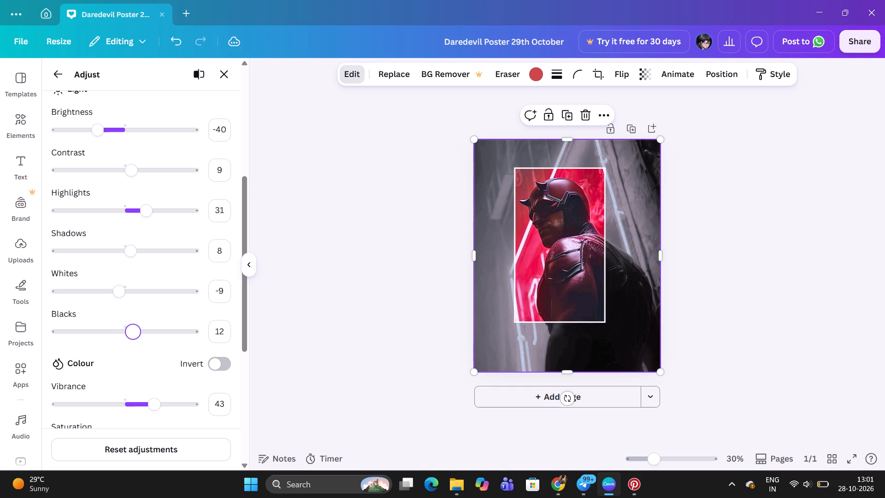
pyautogui.moveTo(133, 332); pyautogui.dragTo(129, 332)
pyautogui.press('Left')
# Set the background image's whites to 9 after trying brighter and darker levels.
pyautogui.scroll(1, 129, 332)
pyautogui.moveTo(118, 317); pyautogui.dragTo(141, 319)
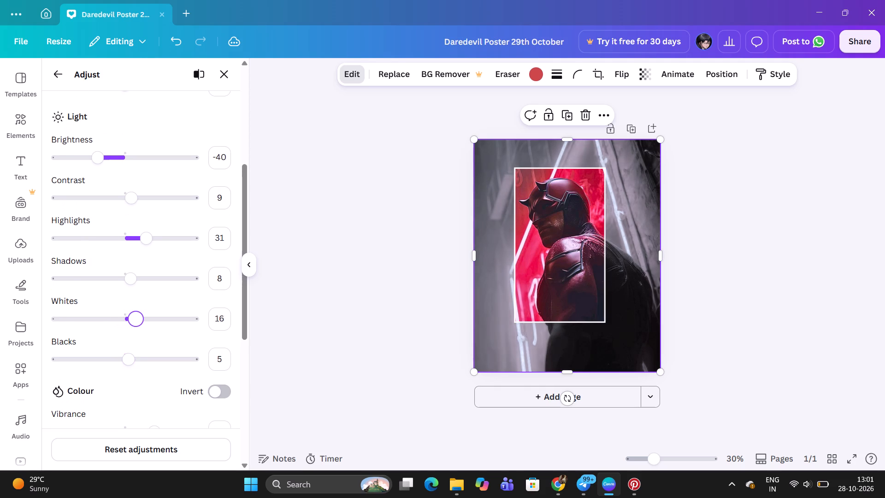
pyautogui.moveTo(141, 319); pyautogui.dragTo(112, 320)
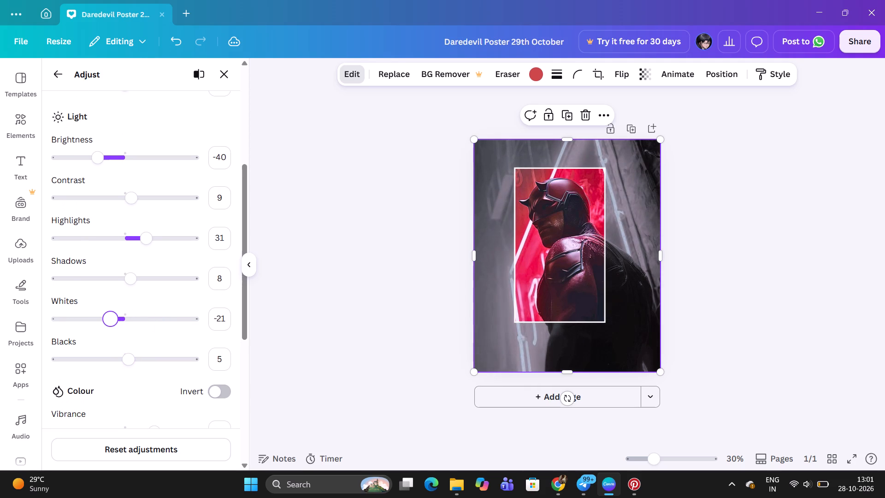
pyautogui.moveTo(112, 320); pyautogui.dragTo(132, 326)
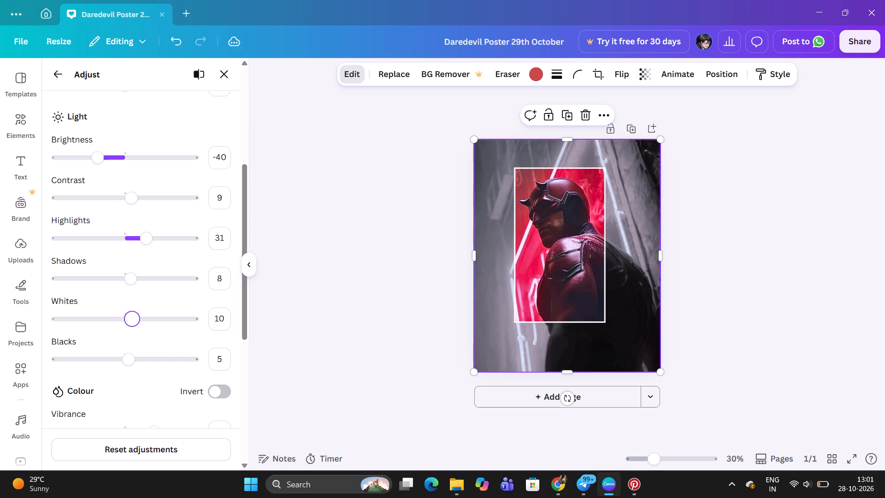
pyautogui.moveTo(132, 326); pyautogui.dragTo(131, 326)
# Set the background image's contrast to -9, trying a lower level first.
pyautogui.scroll(2, 131, 326)
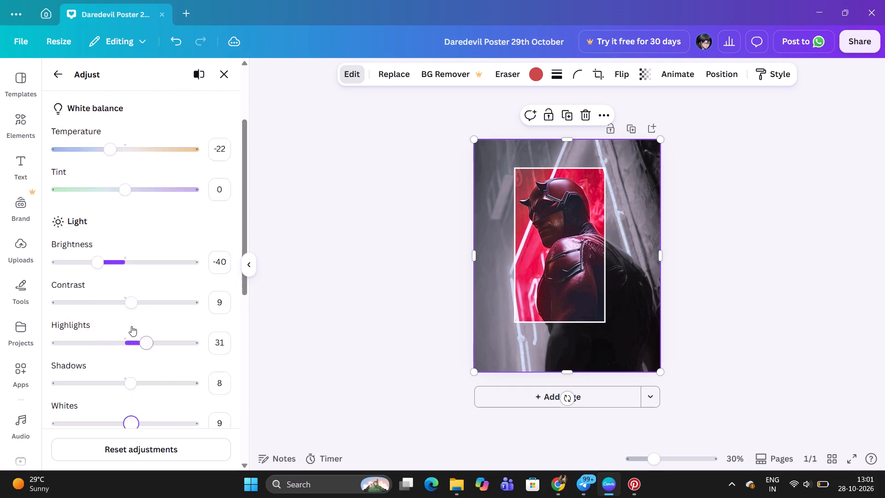
pyautogui.scroll(2, 131, 326)
pyautogui.scroll(-2, 131, 326)
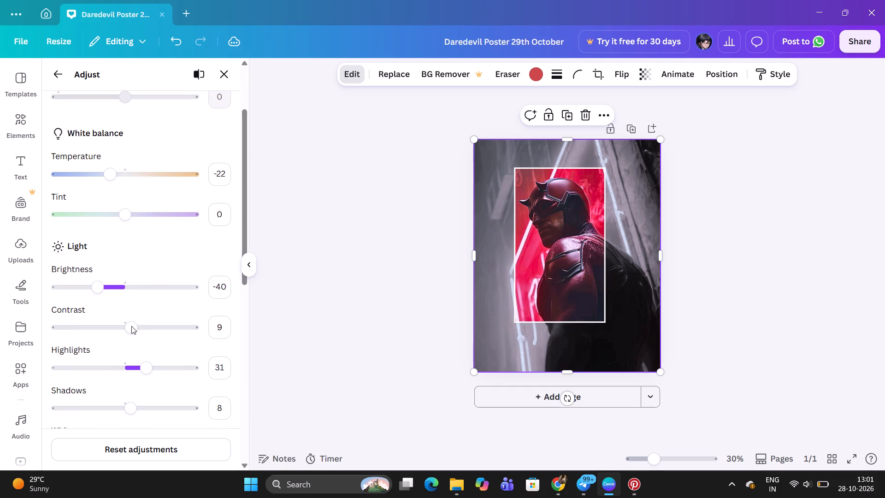
pyautogui.click(131, 326)
pyautogui.moveTo(131, 326); pyautogui.dragTo(117, 321)
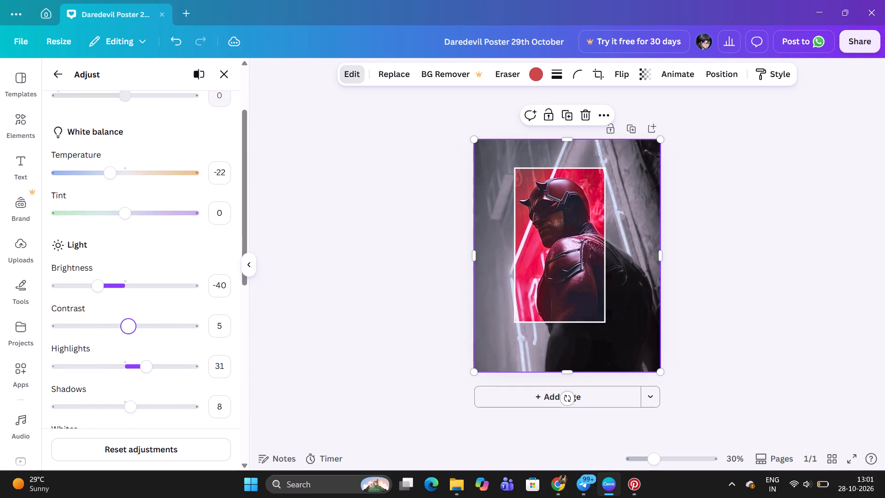
pyautogui.moveTo(117, 321); pyautogui.dragTo(111, 320)
pyautogui.moveTo(111, 320); pyautogui.dragTo(118, 323)
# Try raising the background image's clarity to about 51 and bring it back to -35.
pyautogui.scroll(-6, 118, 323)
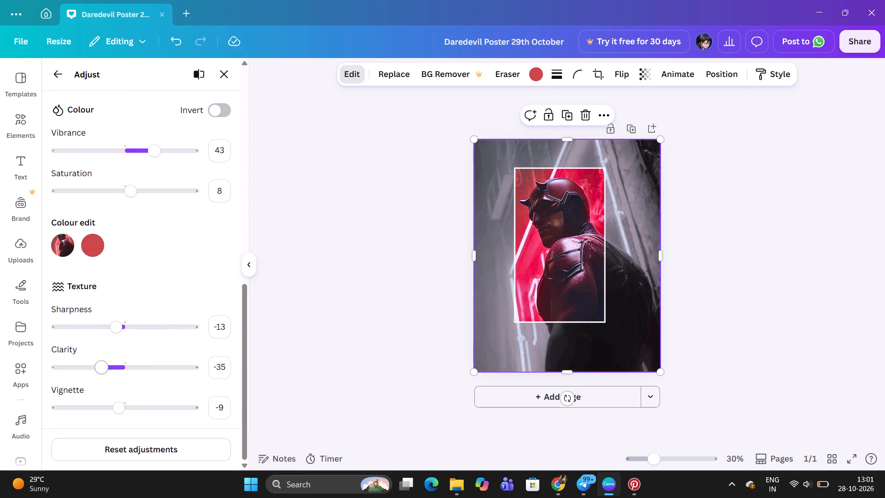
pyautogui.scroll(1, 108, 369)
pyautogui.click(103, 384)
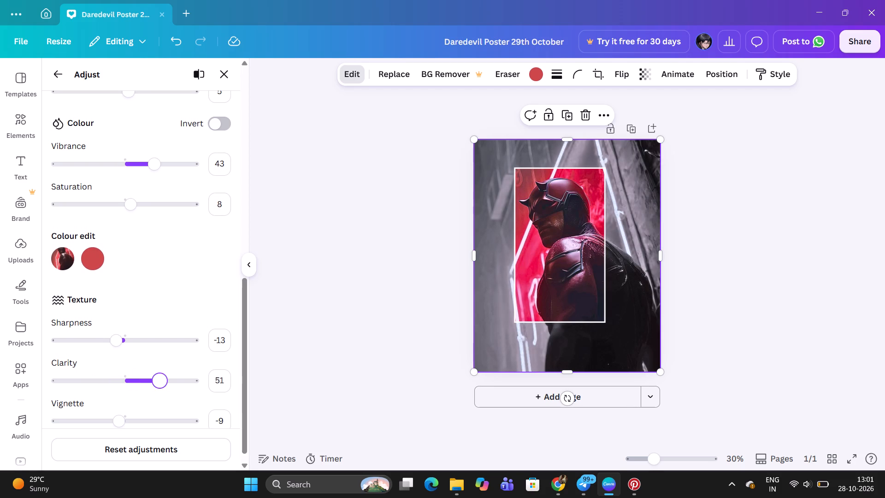
# Set the background image's blacks to -9.
pyautogui.scroll(1, 100, 381)
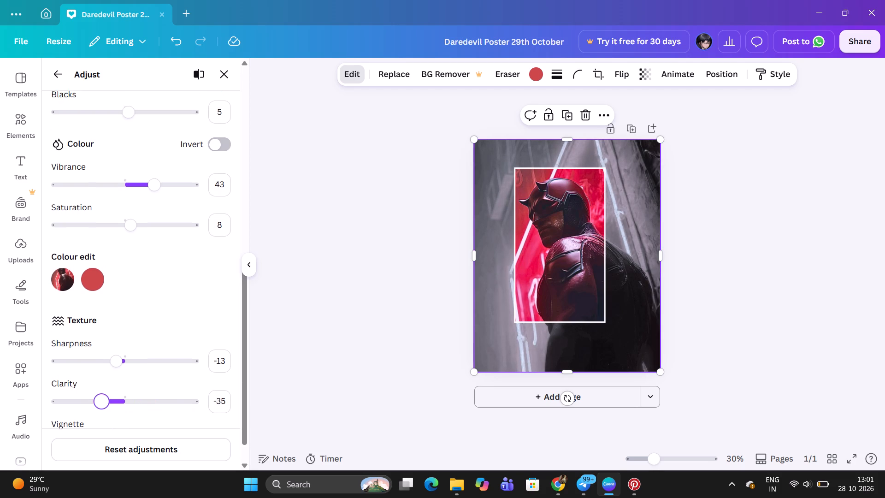
pyautogui.scroll(1, 100, 381)
pyautogui.click(132, 208)
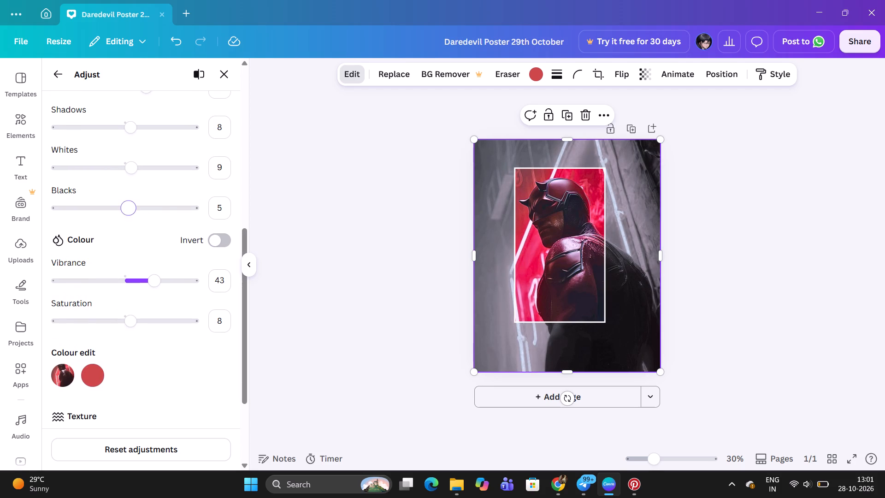
pyautogui.moveTo(132, 208); pyautogui.dragTo(118, 206)
# Set the background image's whites to 36 after trying a brighter level.
pyautogui.moveTo(136, 172); pyautogui.dragTo(139, 171)
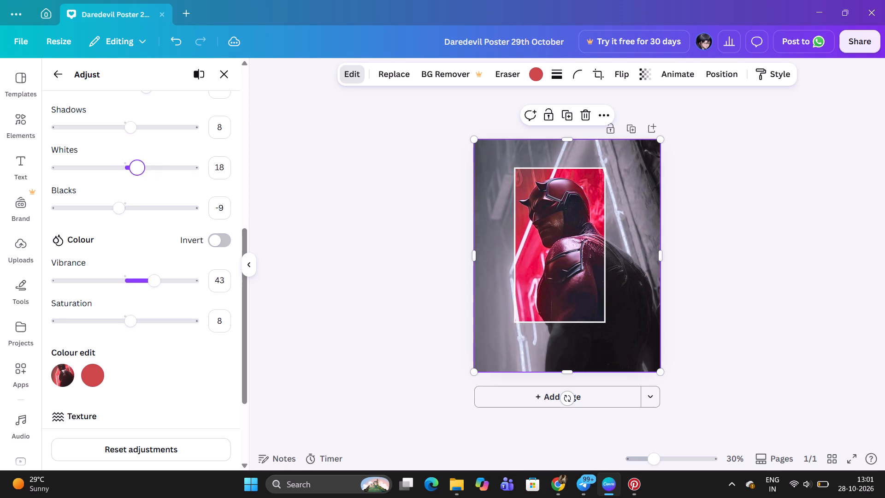
pyautogui.moveTo(139, 171); pyautogui.dragTo(154, 171)
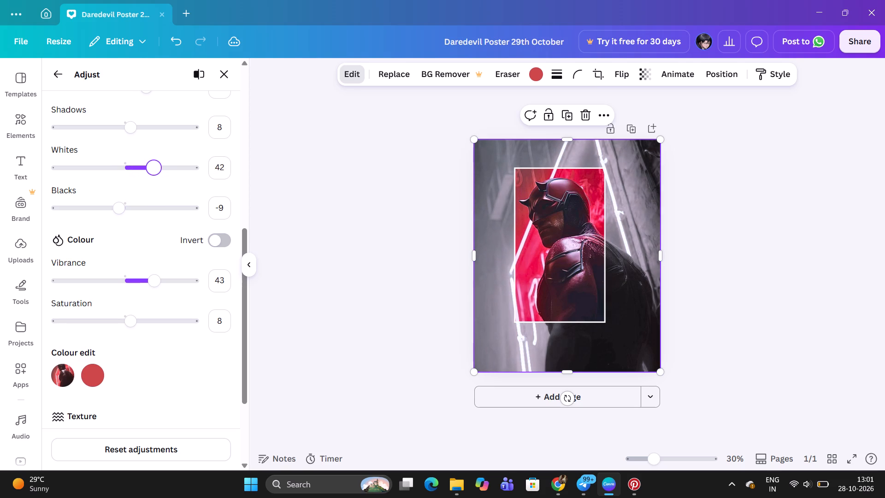
pyautogui.moveTo(154, 171); pyautogui.dragTo(150, 171)
# Set the background image's brightness to -25.
pyautogui.scroll(3, 150, 171)
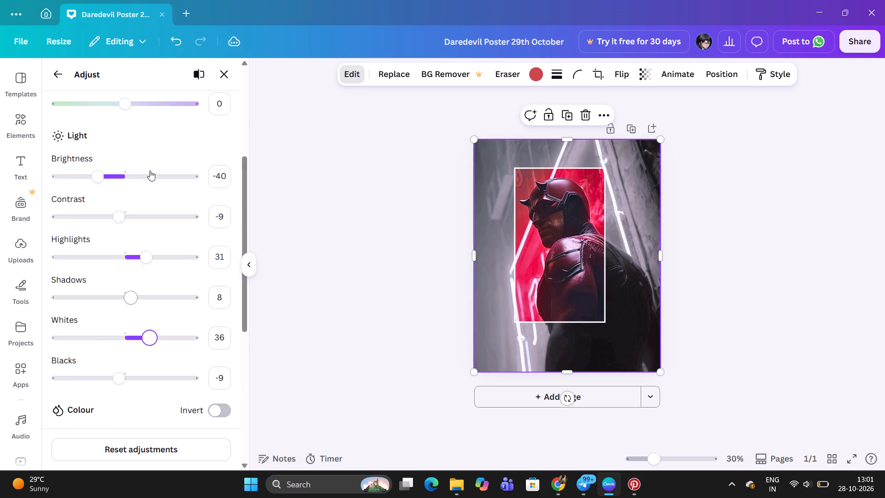
pyautogui.scroll(2, 150, 171)
pyautogui.moveTo(96, 312); pyautogui.dragTo(97, 312)
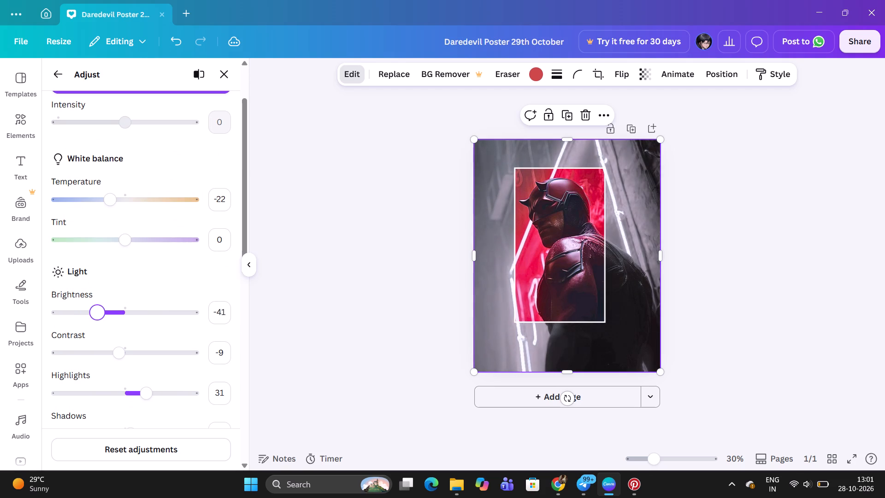
pyautogui.moveTo(97, 312); pyautogui.dragTo(103, 312)
pyautogui.press('Right')
pyautogui.press('Right')
pyautogui.press('Right')
pyautogui.press('Right')
pyautogui.press('Right')
pyautogui.press('Right')
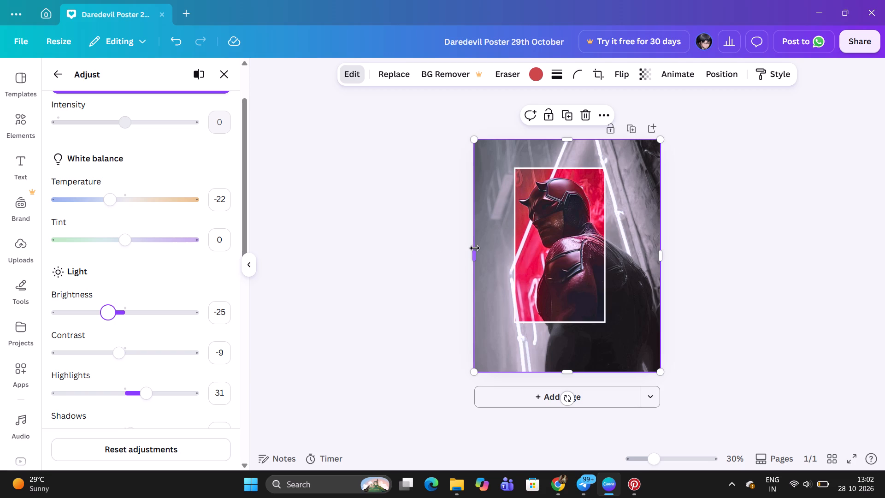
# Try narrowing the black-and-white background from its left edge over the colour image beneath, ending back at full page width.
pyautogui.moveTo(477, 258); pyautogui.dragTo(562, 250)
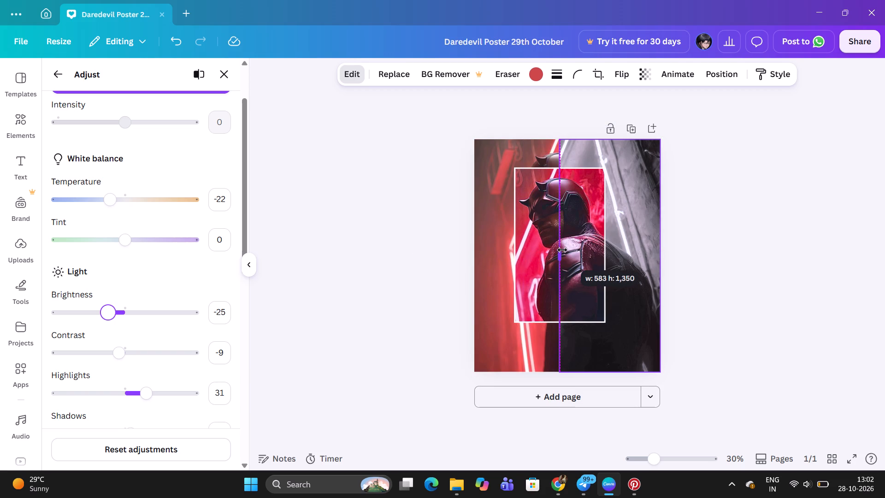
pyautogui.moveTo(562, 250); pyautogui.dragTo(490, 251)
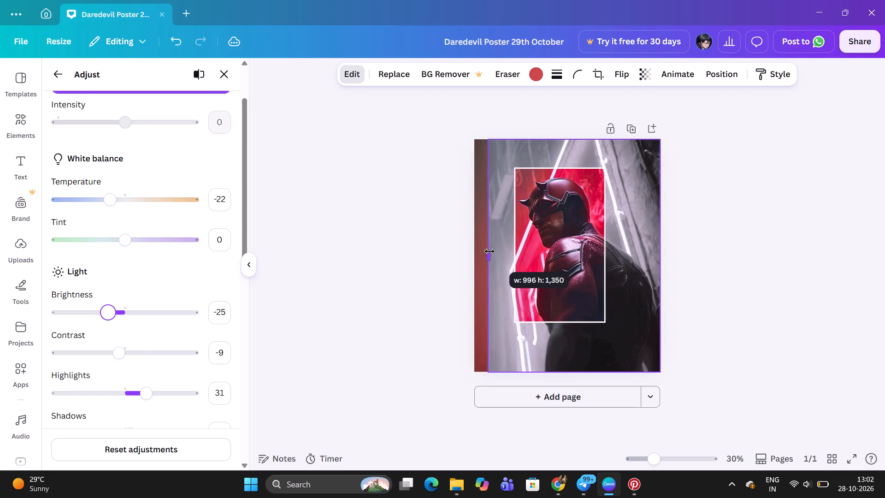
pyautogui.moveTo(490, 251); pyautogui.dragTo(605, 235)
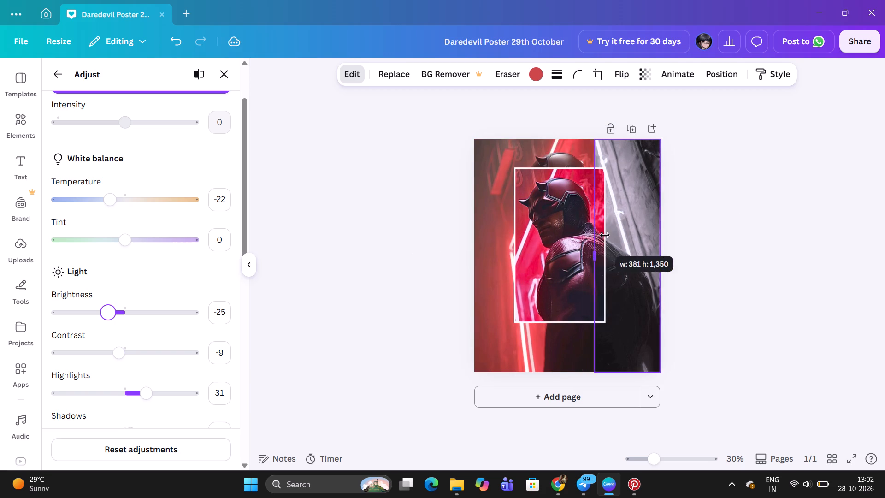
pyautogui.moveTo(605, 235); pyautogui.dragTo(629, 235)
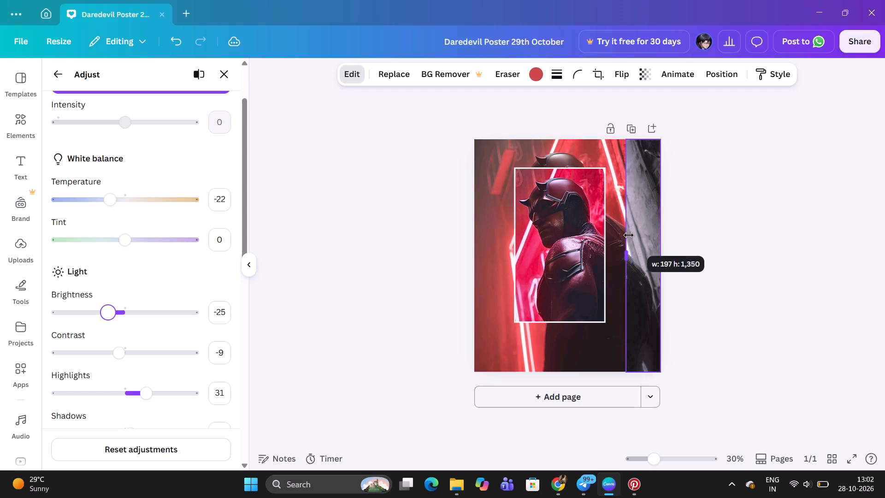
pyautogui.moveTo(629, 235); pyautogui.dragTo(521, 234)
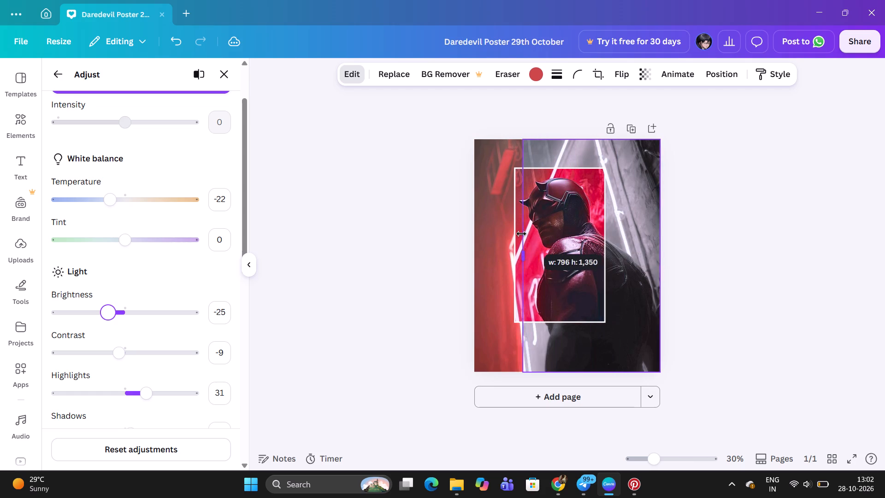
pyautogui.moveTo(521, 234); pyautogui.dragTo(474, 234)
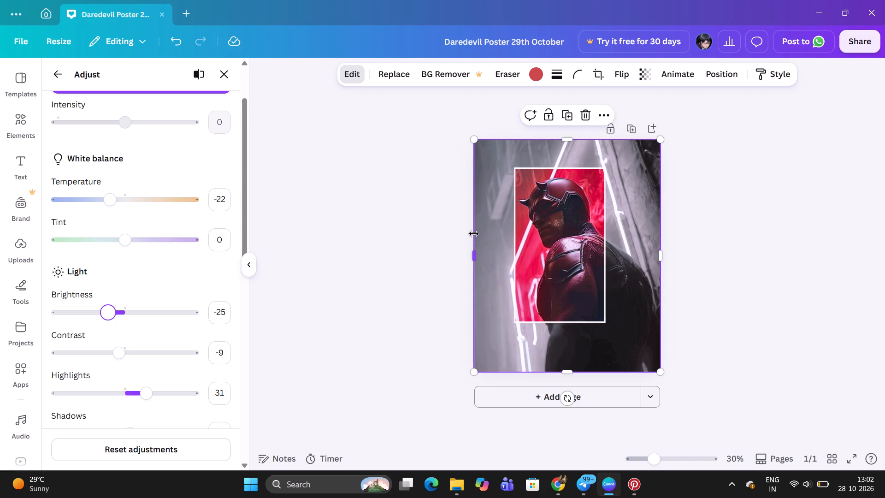
# Upload the Daredevil Poster cutout image, the one without the red background, from the Downloads folder.
pyautogui.click(25, 247)
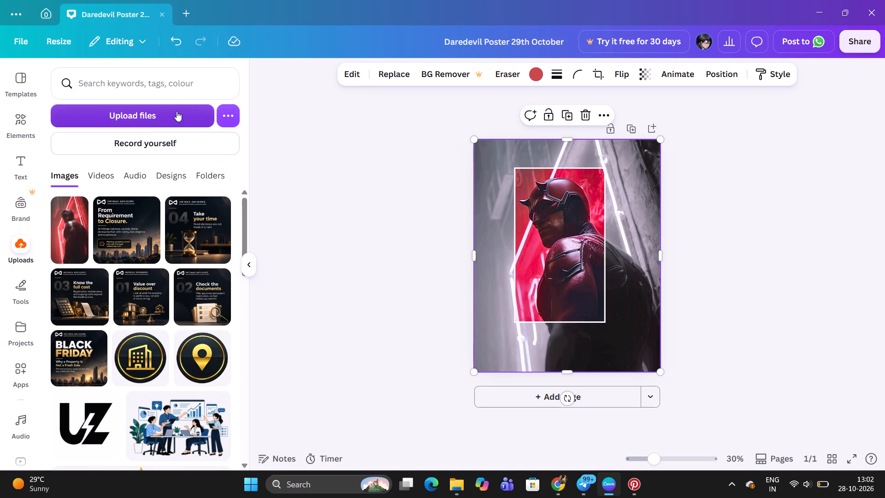
pyautogui.click(177, 111)
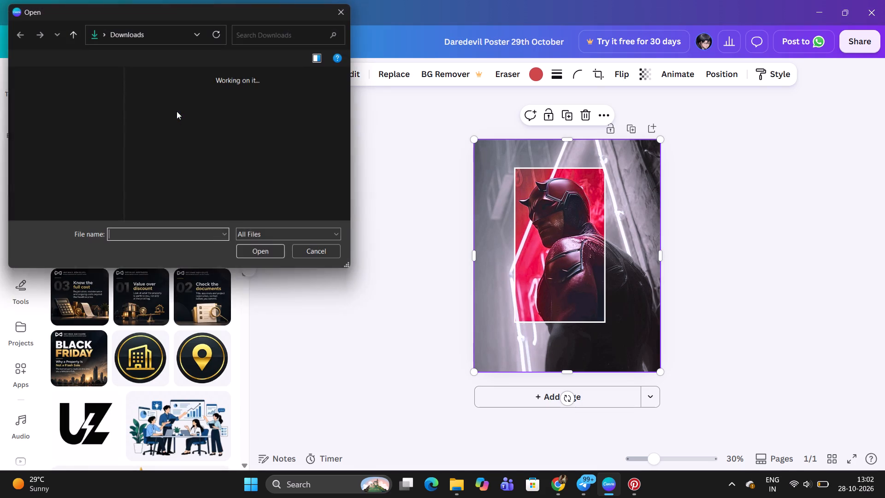
pyautogui.click(160, 122)
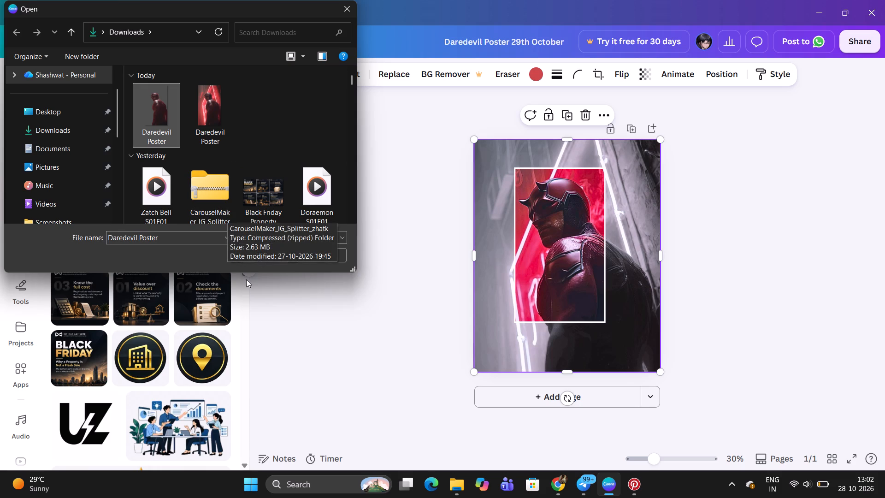
pyautogui.click(264, 254)
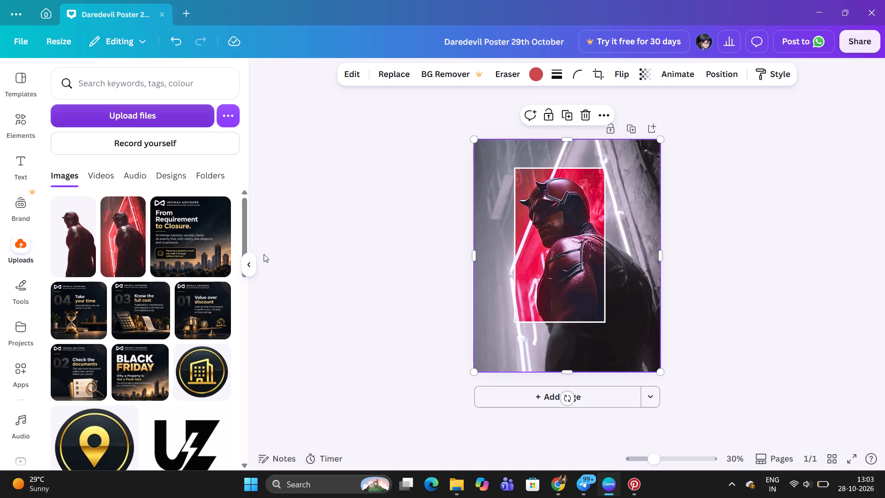
# Add the uploaded Daredevil cutout to the page and shrink it towards its lower-right corner.
pyautogui.click(75, 249)
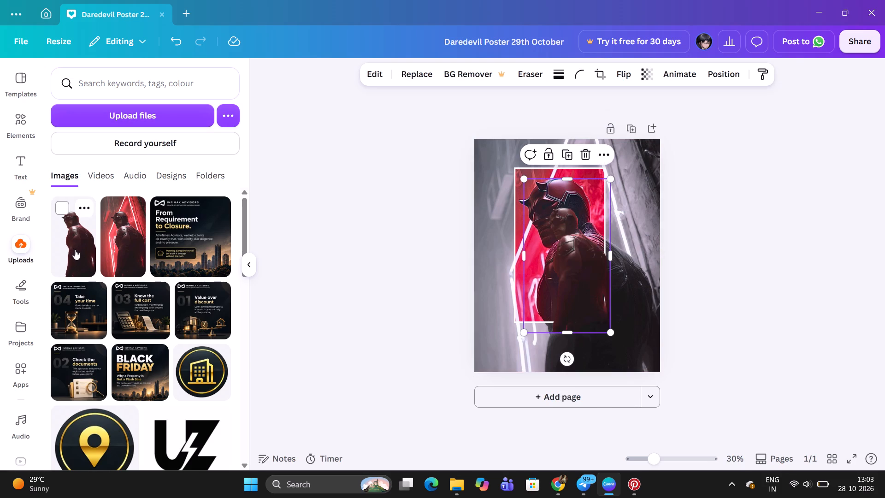
pyautogui.moveTo(527, 183); pyautogui.dragTo(496, 168)
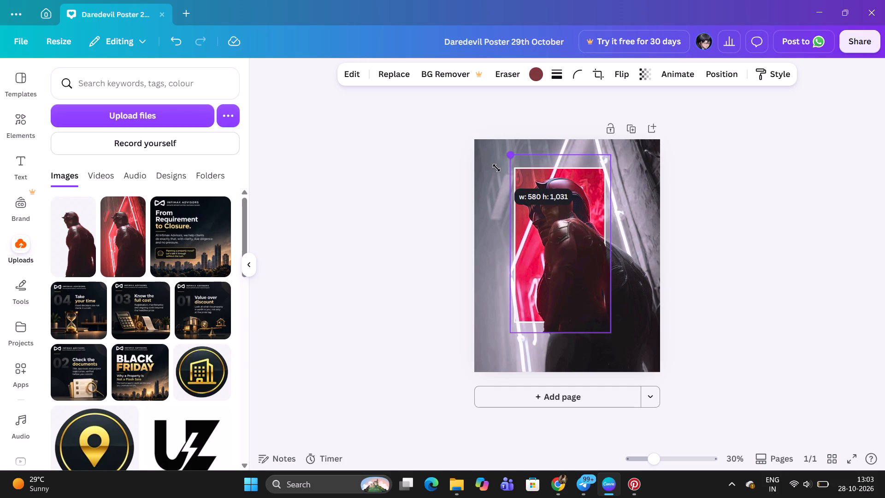
pyautogui.moveTo(496, 168); pyautogui.dragTo(589, 223)
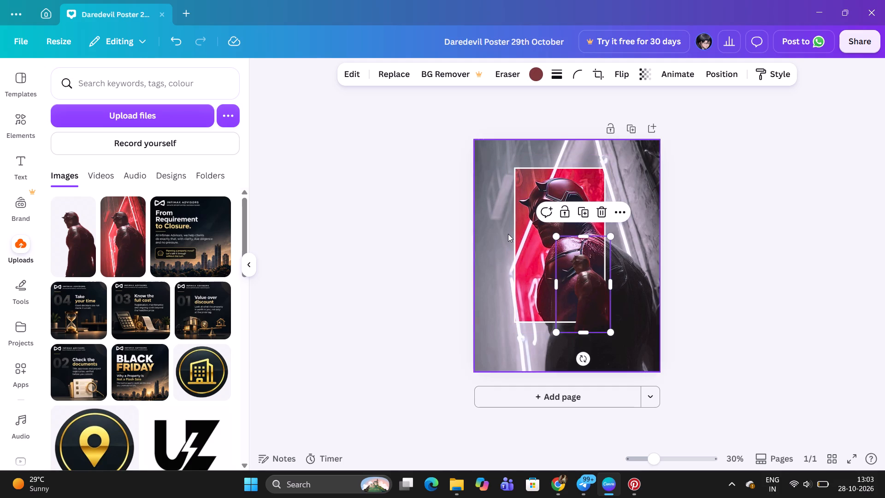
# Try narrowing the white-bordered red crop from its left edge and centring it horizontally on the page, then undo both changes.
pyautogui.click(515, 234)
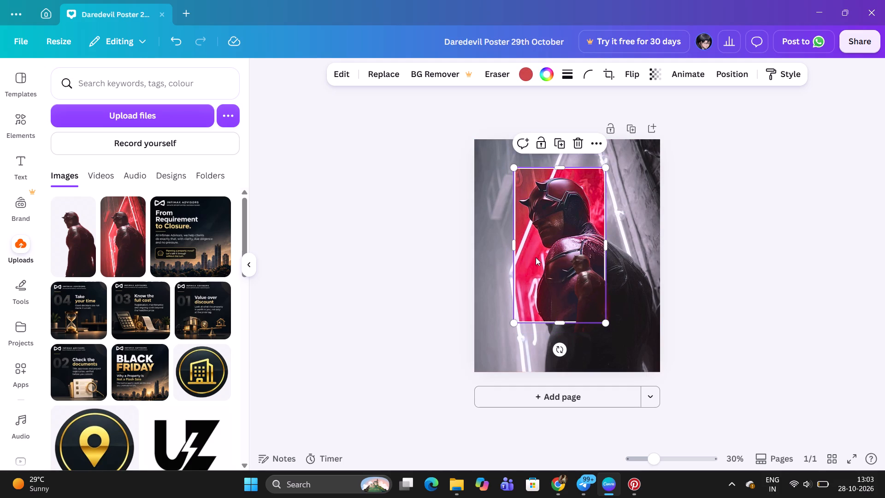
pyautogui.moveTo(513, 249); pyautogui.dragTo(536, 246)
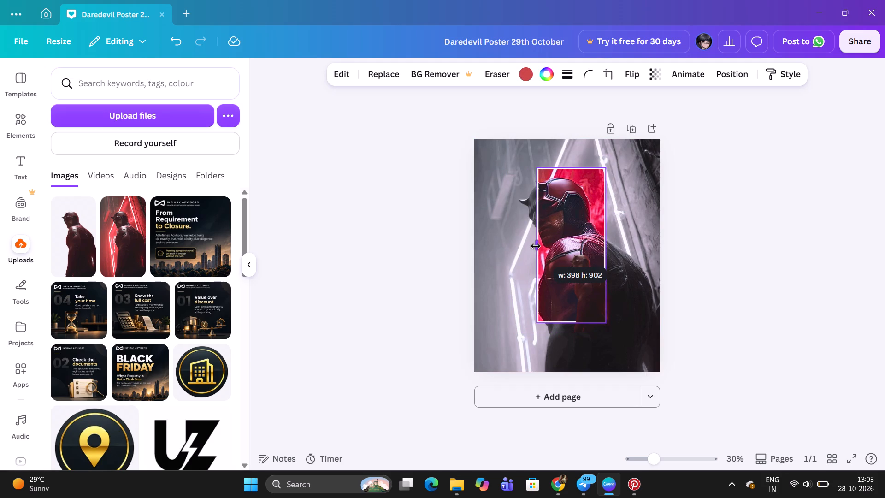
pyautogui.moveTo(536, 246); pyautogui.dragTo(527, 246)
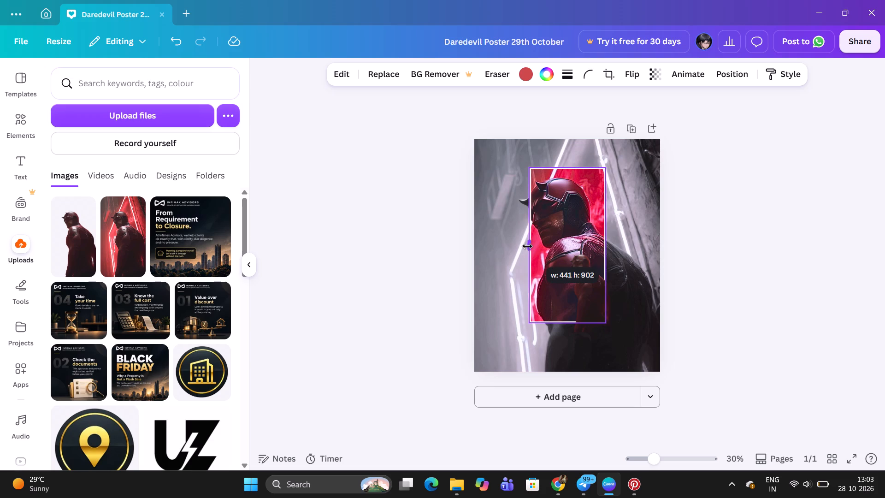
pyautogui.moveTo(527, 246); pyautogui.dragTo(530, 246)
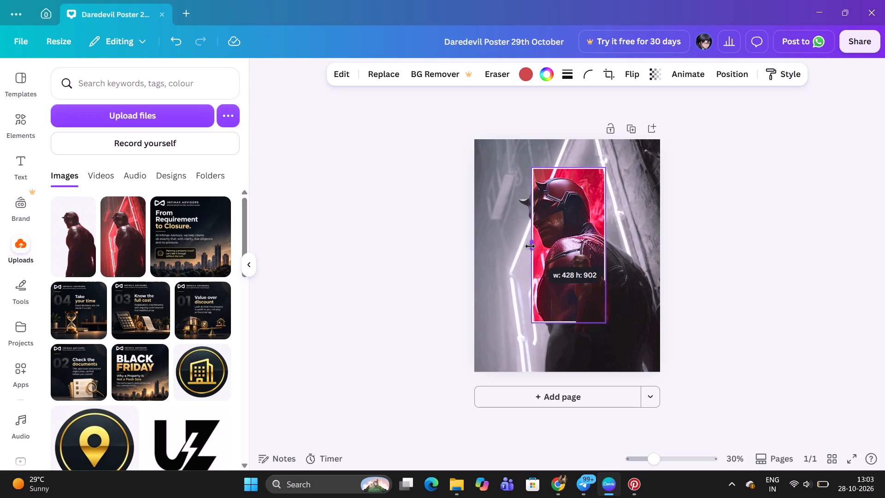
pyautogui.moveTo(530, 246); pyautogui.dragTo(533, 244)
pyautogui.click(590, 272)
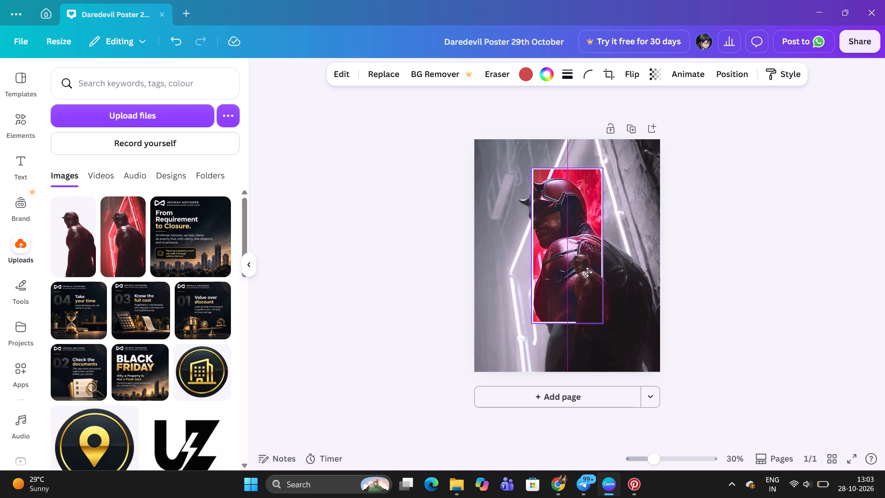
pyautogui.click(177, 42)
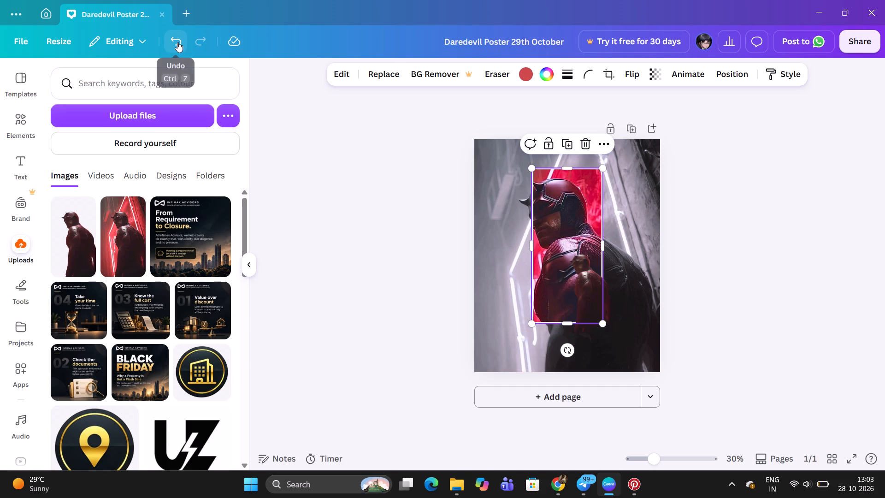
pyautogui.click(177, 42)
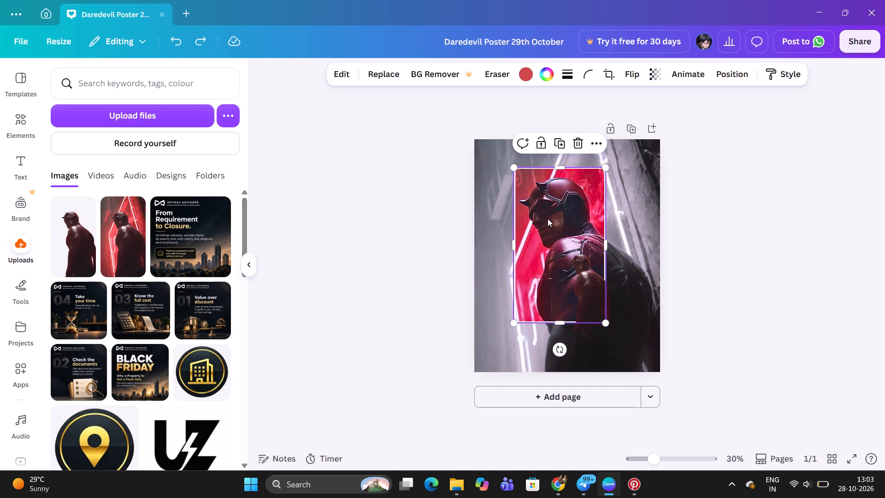
# Narrow the white-bordered red crop from its left edge to about 438 wide, keeping its 902 height.
pyautogui.moveTo(513, 248); pyautogui.dragTo(531, 249)
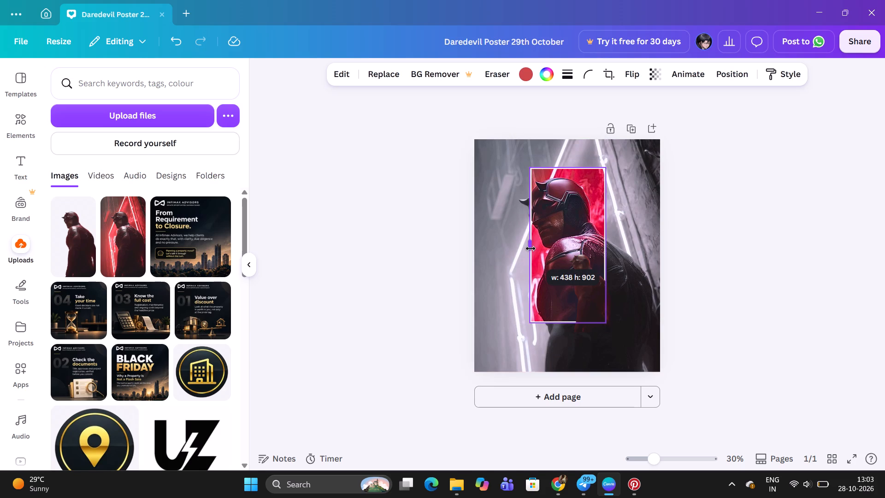
pyautogui.moveTo(531, 249); pyautogui.dragTo(530, 249)
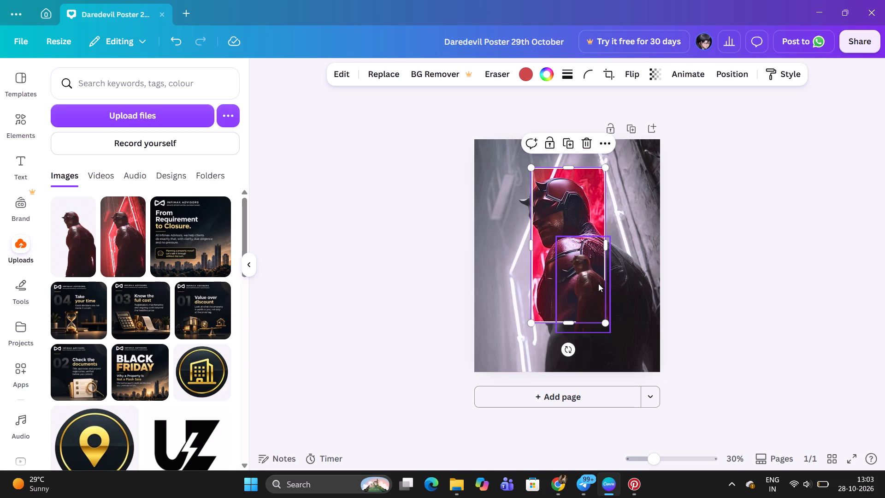
pyautogui.click(552, 139)
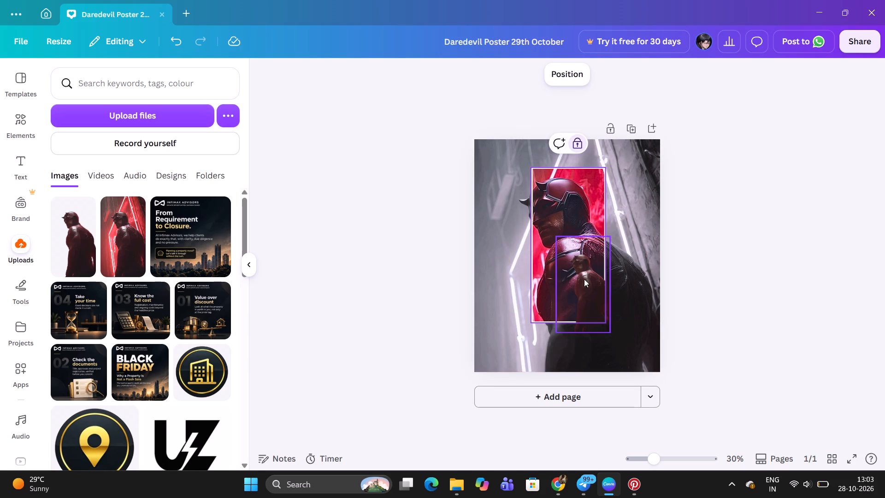
# Enlarge the Daredevil cutout to about 1,110 by 1,975 and position it over the matching figure in the background.
pyautogui.click(587, 299)
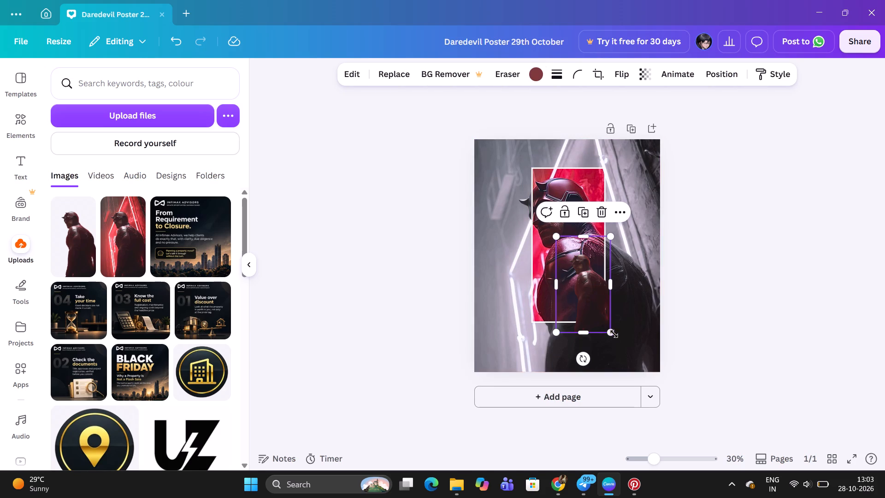
pyautogui.moveTo(614, 334); pyautogui.dragTo(691, 394)
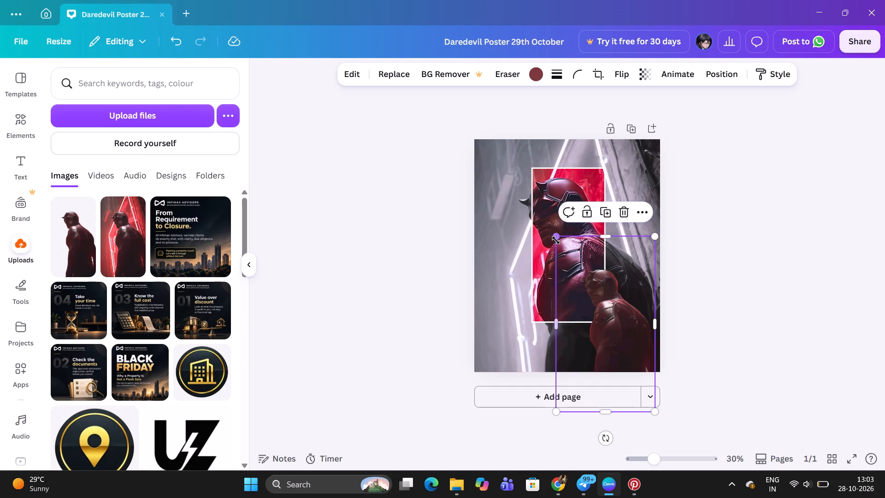
pyautogui.moveTo(557, 240); pyautogui.dragTo(487, 174)
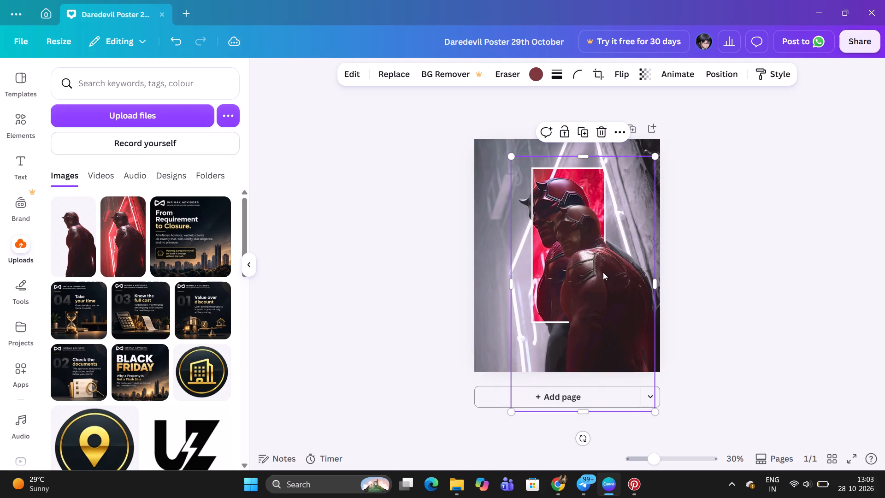
pyautogui.moveTo(604, 275); pyautogui.dragTo(592, 271)
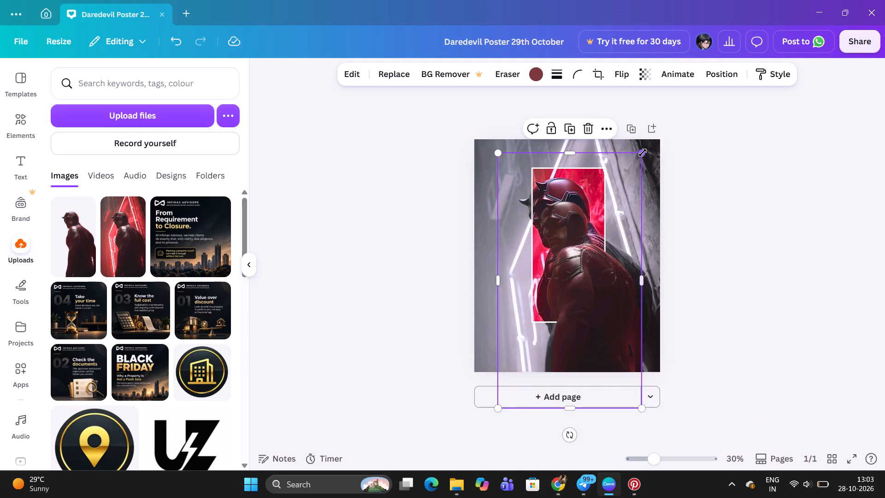
pyautogui.moveTo(643, 153); pyautogui.dragTo(676, 122)
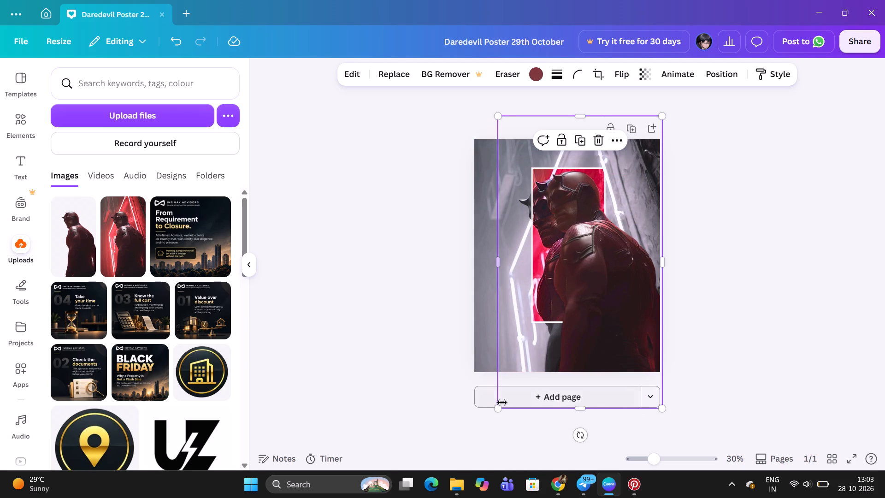
pyautogui.moveTo(498, 408); pyautogui.dragTo(463, 441)
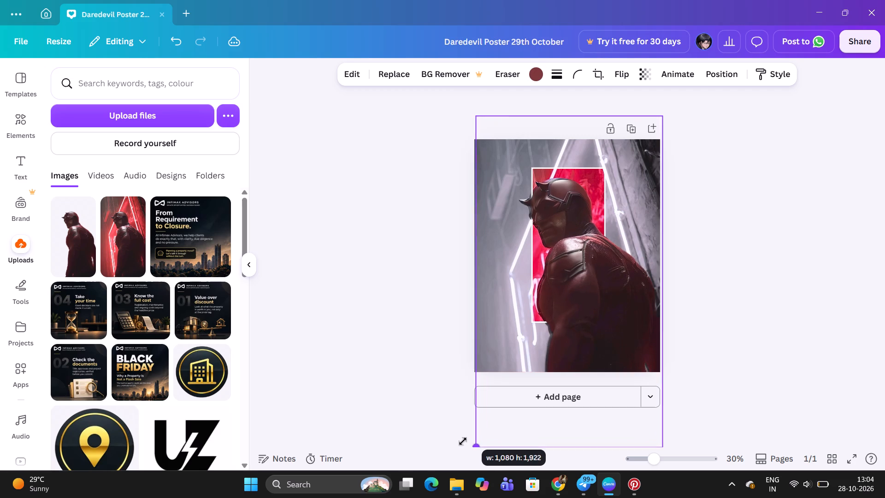
pyautogui.moveTo(463, 441); pyautogui.dragTo(462, 442)
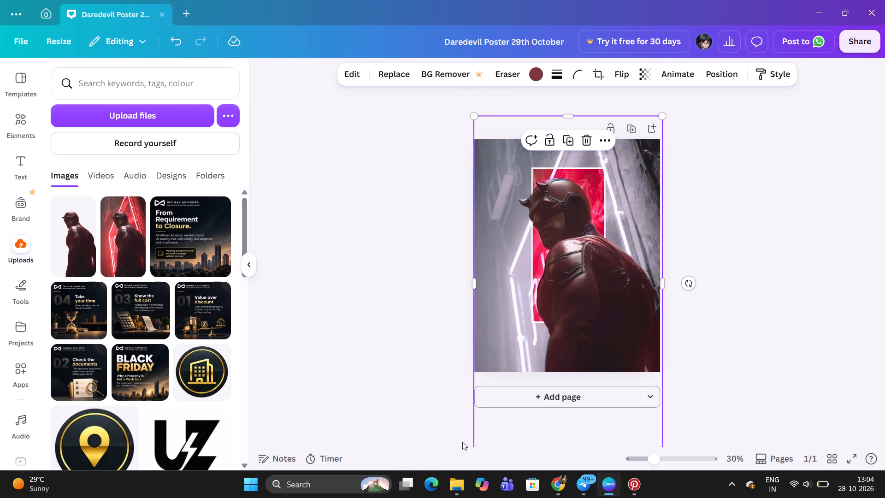
pyautogui.moveTo(475, 118); pyautogui.dragTo(472, 114)
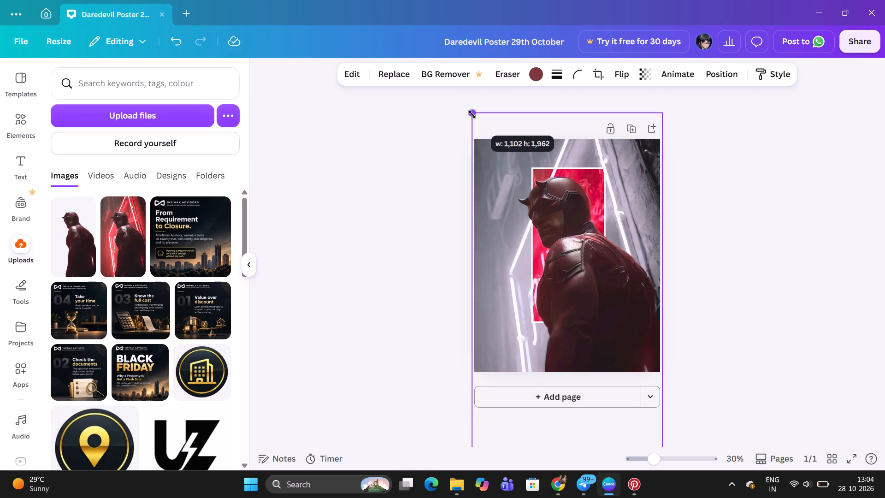
pyautogui.moveTo(472, 114); pyautogui.dragTo(477, 118)
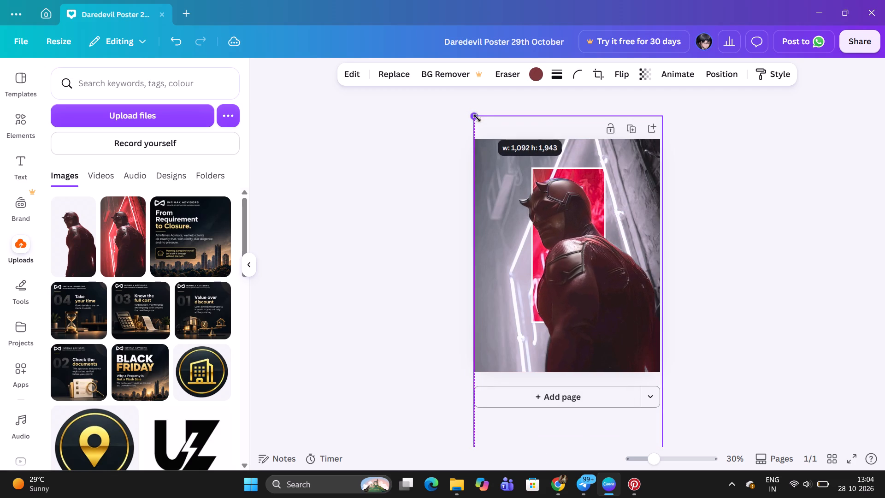
pyautogui.moveTo(477, 118); pyautogui.dragTo(470, 113)
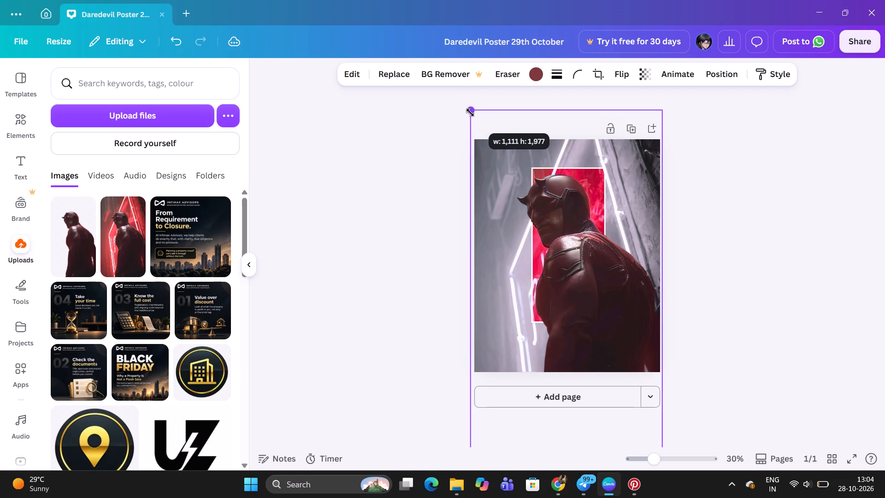
pyautogui.moveTo(470, 113); pyautogui.dragTo(471, 113)
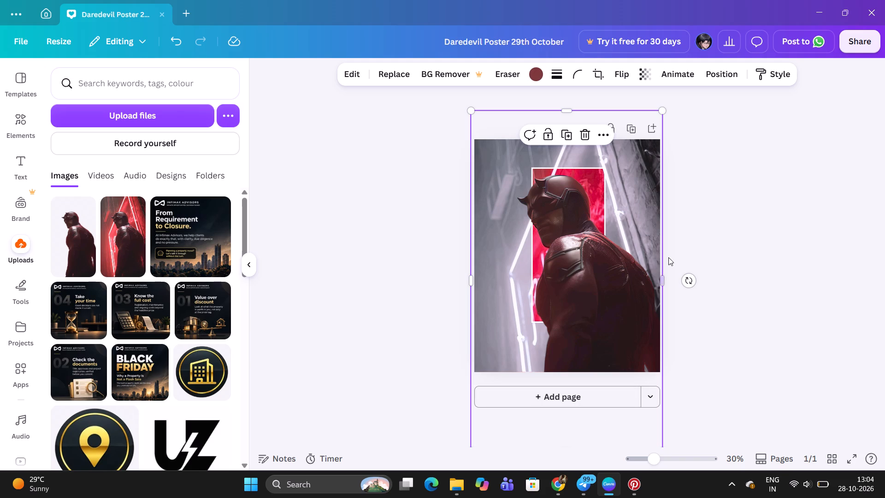
# Crop the Daredevil cutout from its right and bottom edges to the white frame's borders, about 780 by 1,232.
pyautogui.moveTo(662, 280); pyautogui.dragTo(597, 282)
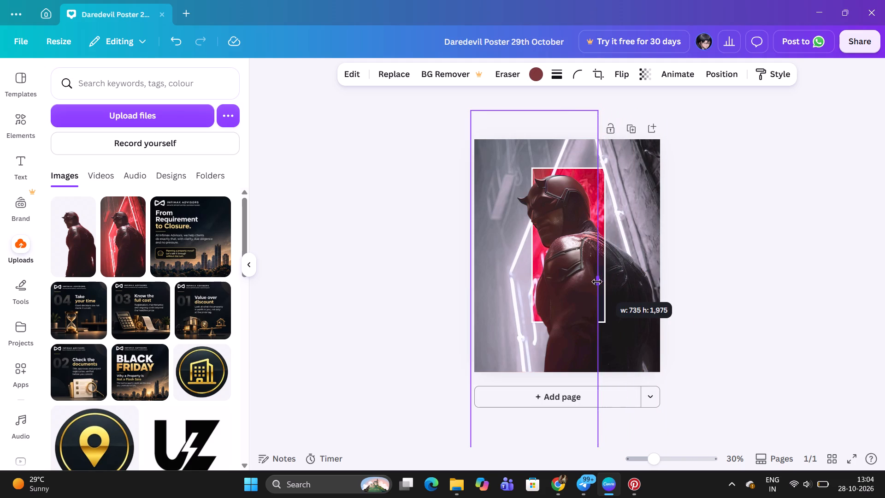
pyautogui.moveTo(597, 282); pyautogui.dragTo(604, 283)
pyautogui.scroll(-2, 604, 283)
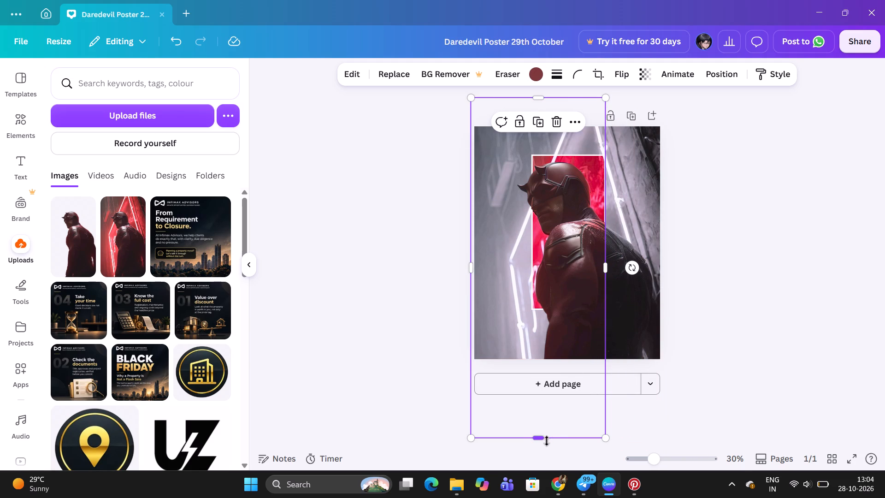
pyautogui.moveTo(542, 441); pyautogui.dragTo(547, 355)
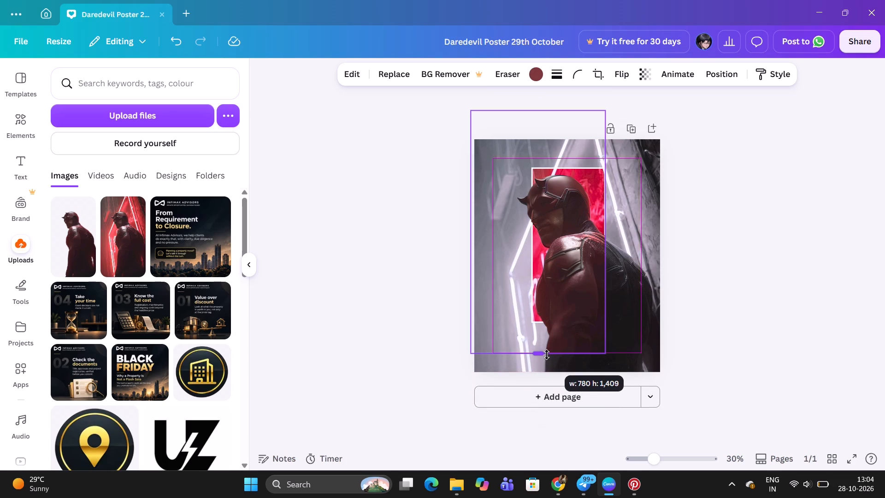
pyautogui.moveTo(547, 355); pyautogui.dragTo(552, 324)
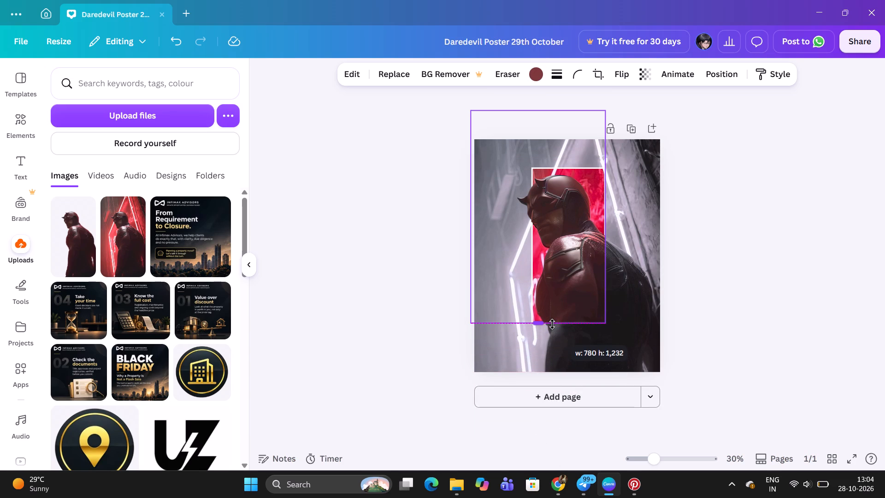
pyautogui.moveTo(552, 324); pyautogui.dragTo(553, 325)
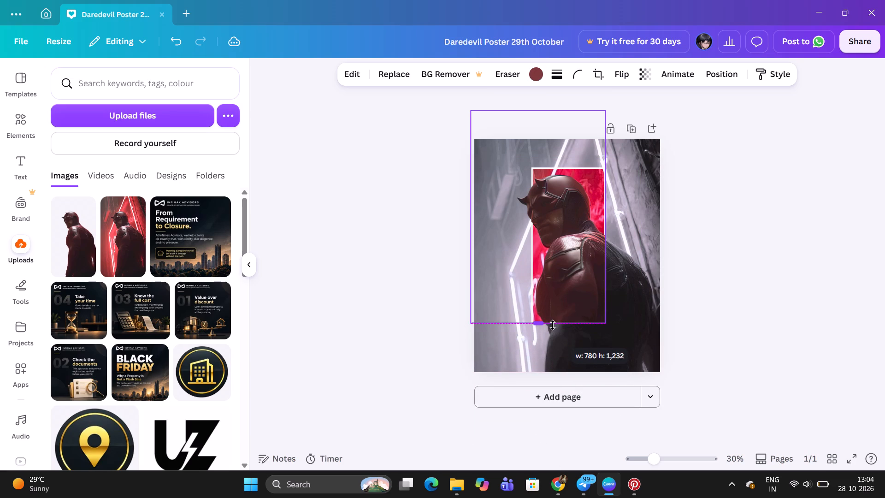
pyautogui.moveTo(553, 325); pyautogui.dragTo(553, 323)
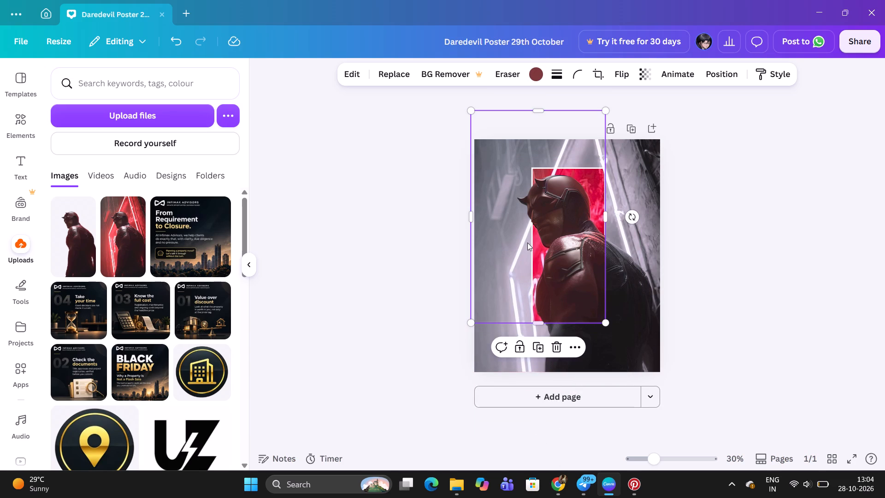
# Trim the cutout's bottom and right edges slightly further so they sit inside the white frame, with a height of about 1,209.
pyautogui.click(784, 196)
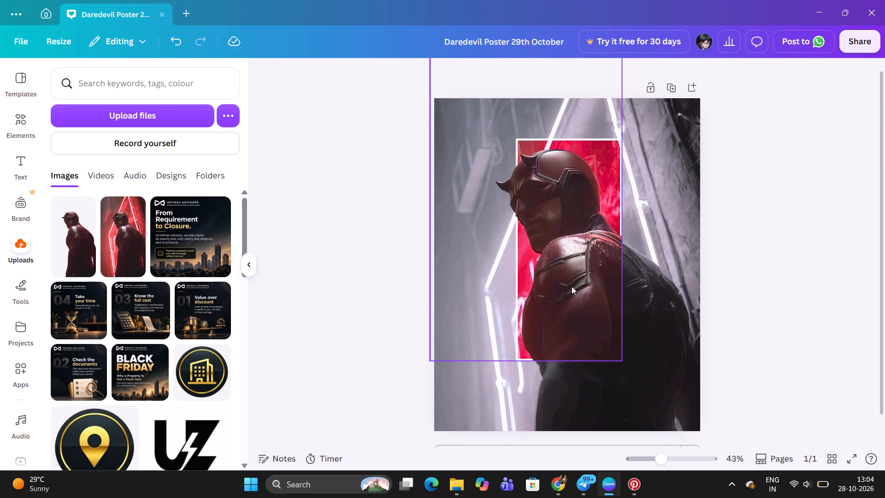
pyautogui.click(572, 286)
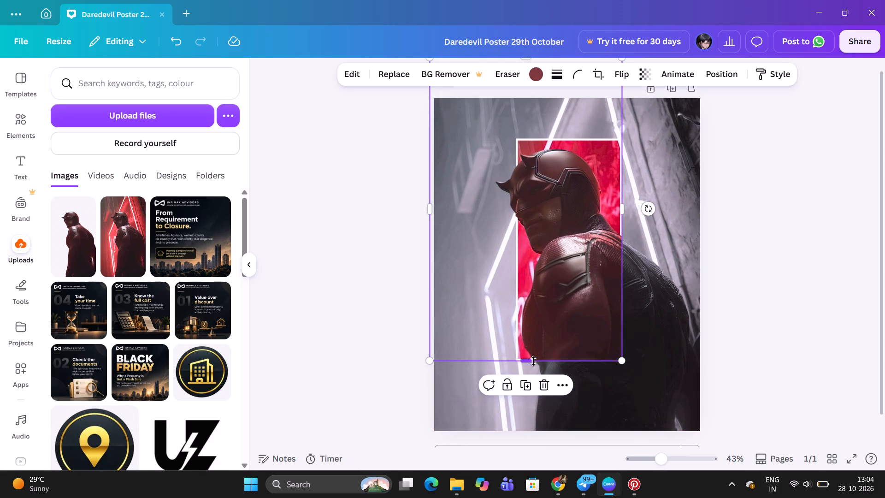
pyautogui.moveTo(529, 363); pyautogui.dragTo(531, 357)
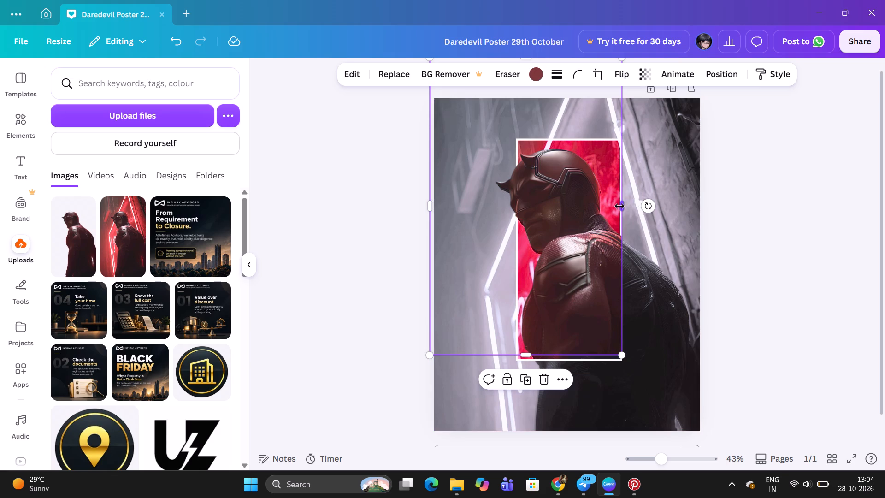
pyautogui.moveTo(621, 205); pyautogui.dragTo(613, 205)
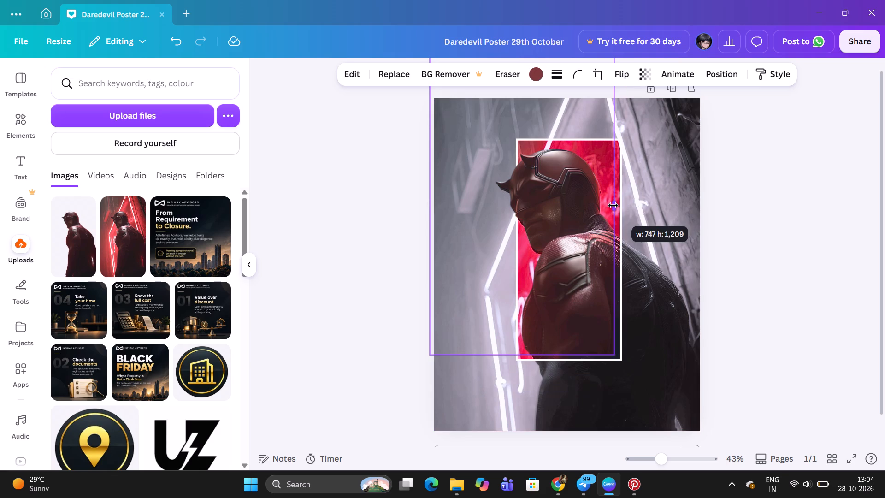
pyautogui.moveTo(613, 205); pyautogui.dragTo(615, 206)
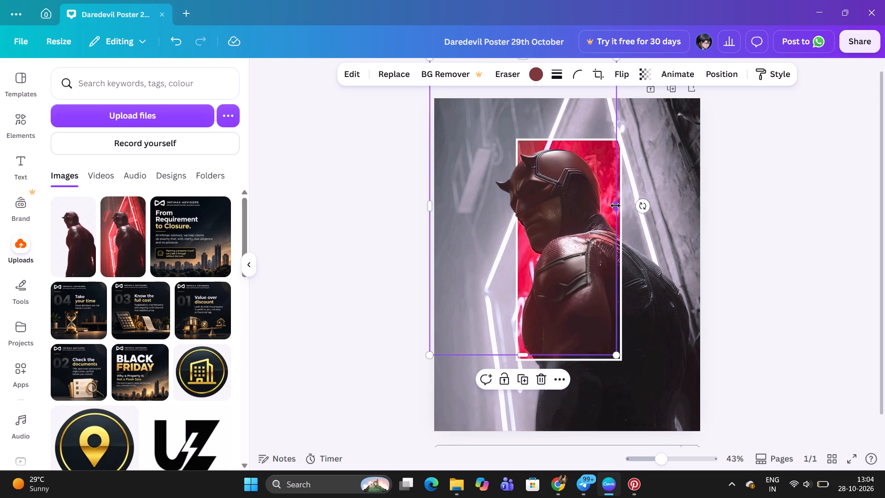
# Nudge the Daredevil cutout down in small increments to line up with the figure beneath.
pyautogui.press('Down')
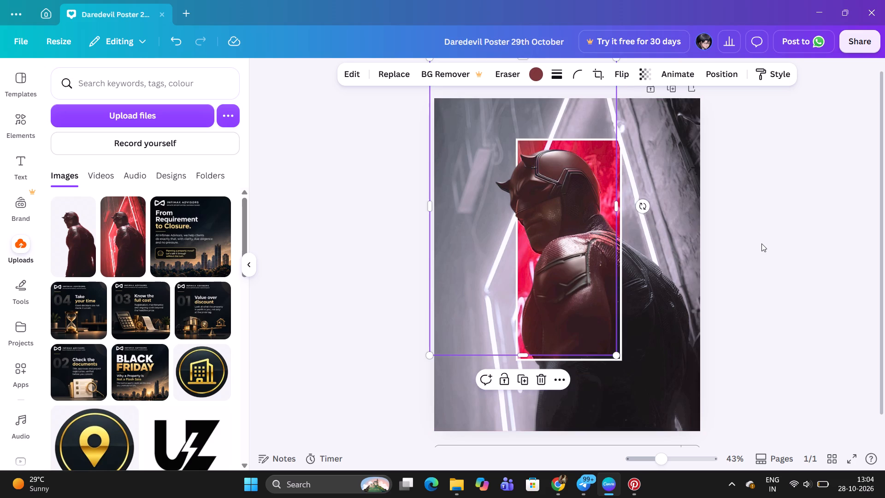
pyautogui.click(761, 243)
pyautogui.click(607, 263)
pyautogui.press('Down')
pyautogui.press('Down')
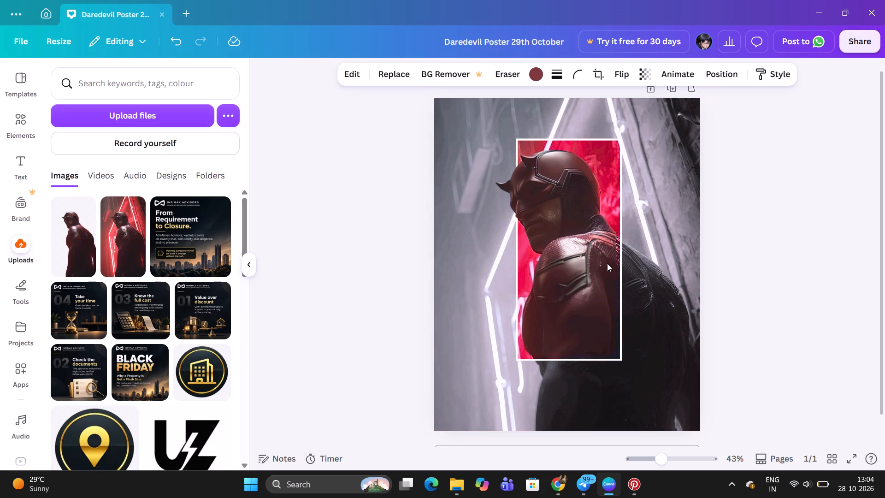
pyautogui.press('Down')
pyautogui.press('Down')
pyautogui.press('Down')
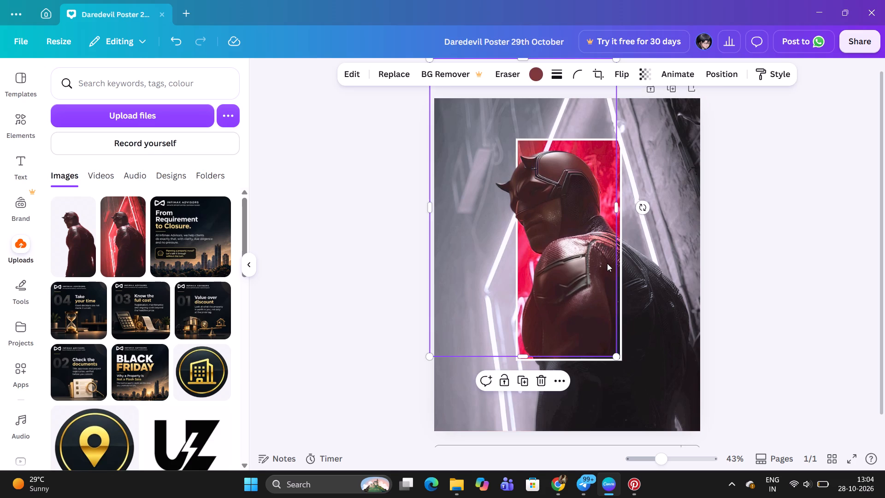
# Nudge the Daredevil cutout to the right in small increments, with a slight correction back to the left.
pyautogui.press('Right')
pyautogui.press('Right')
pyautogui.press('Right')
pyautogui.press('Right')
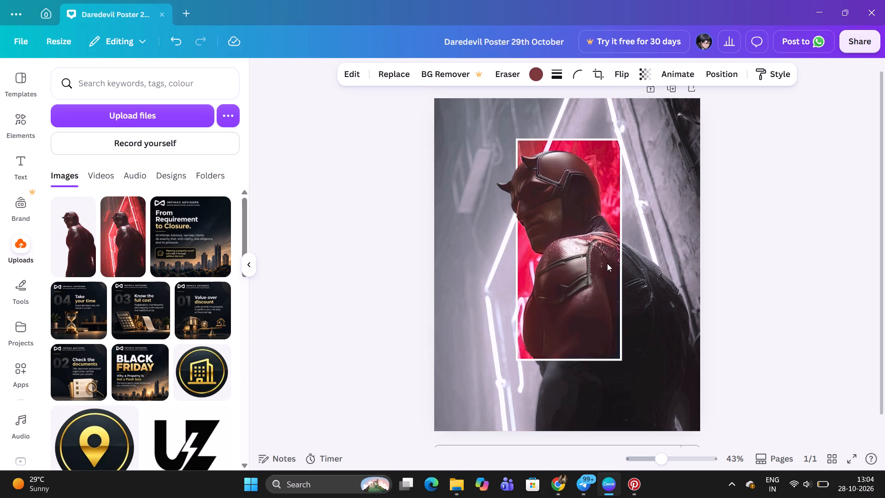
pyautogui.press('Right')
pyautogui.press('Right')
pyautogui.press('Right')
pyautogui.press('Right')
pyautogui.press('Left')
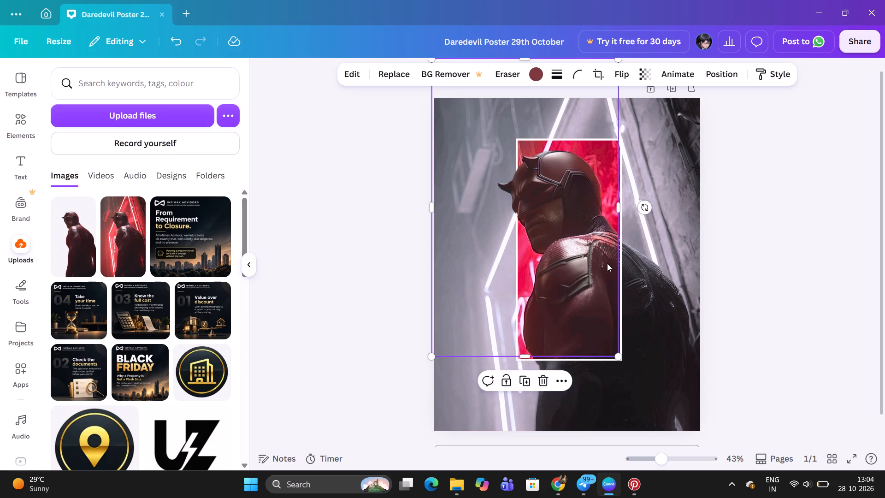
pyautogui.press('Left')
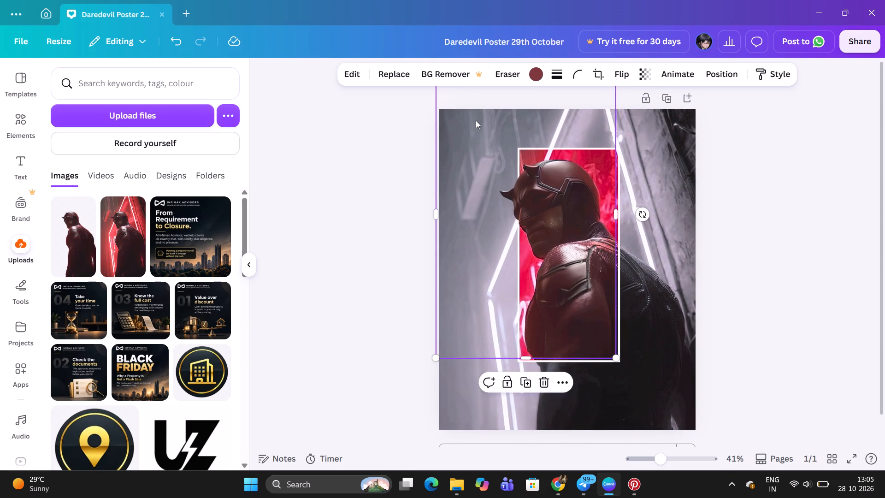
# Fine-tune the Daredevil cutout's size from its lower-left corner and nudge it up slightly to match the figure beneath.
pyautogui.click(465, 96)
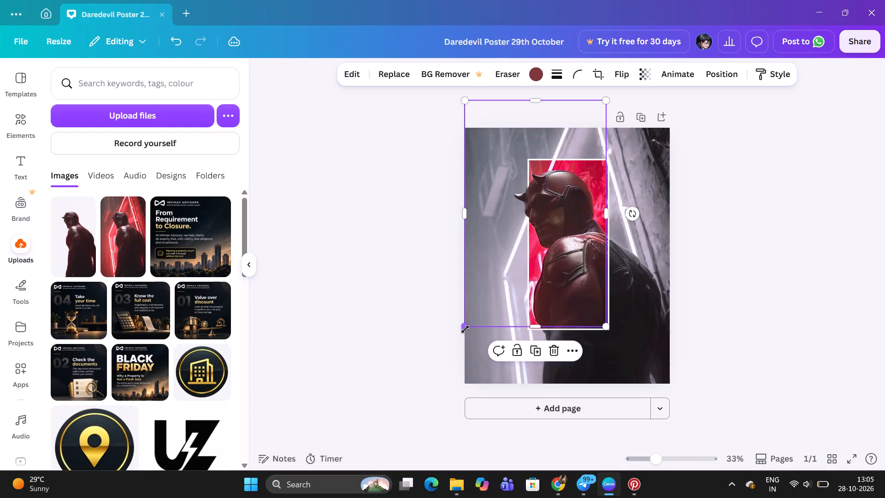
pyautogui.moveTo(465, 329); pyautogui.dragTo(464, 326)
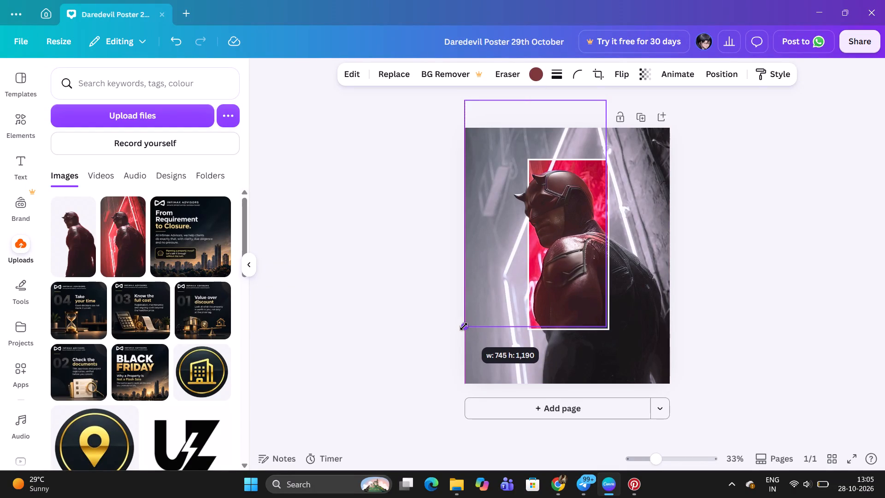
pyautogui.moveTo(464, 326); pyautogui.dragTo(459, 330)
pyautogui.press('Up')
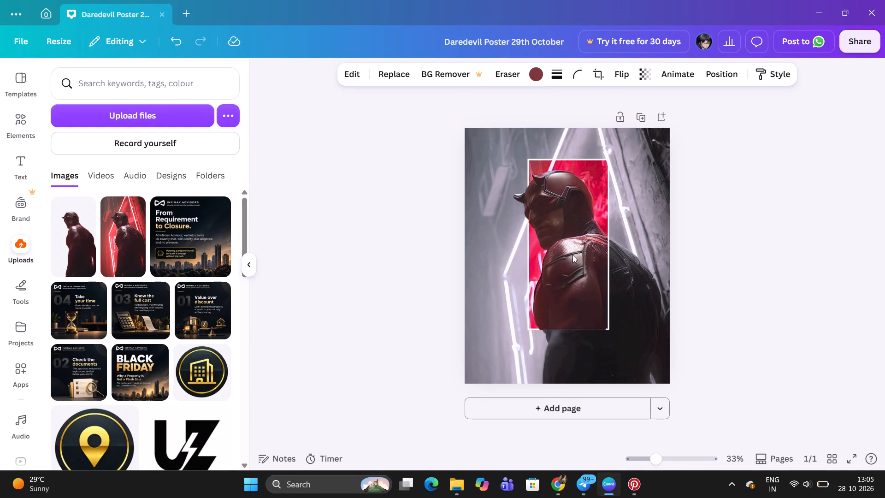
# Nudge the Daredevil cutout upward in small increments to match the figure beneath, leaving it deselected.
pyautogui.press('Up')
pyautogui.press('Up')
pyautogui.press('Up')
pyautogui.press('Up')
pyautogui.press('Up')
pyautogui.press('Up')
pyautogui.press('Up')
pyautogui.press('Up')
pyautogui.press('Up')
pyautogui.press('Up')
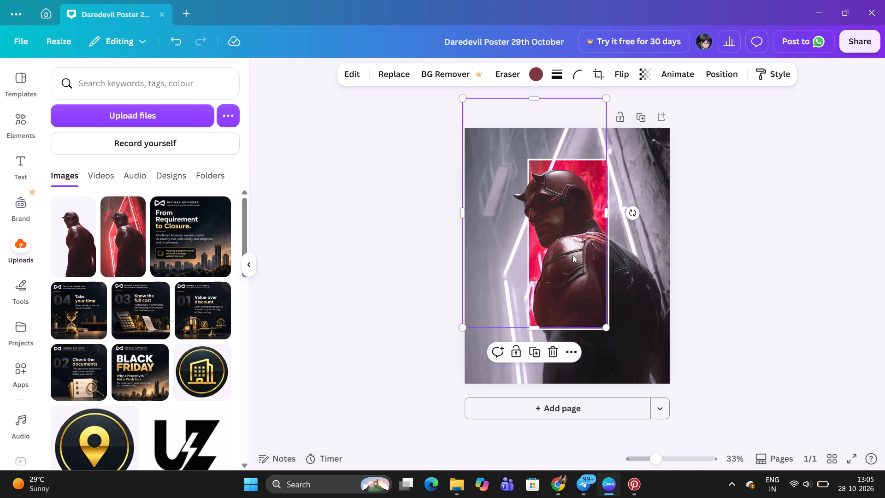
pyautogui.click(757, 271)
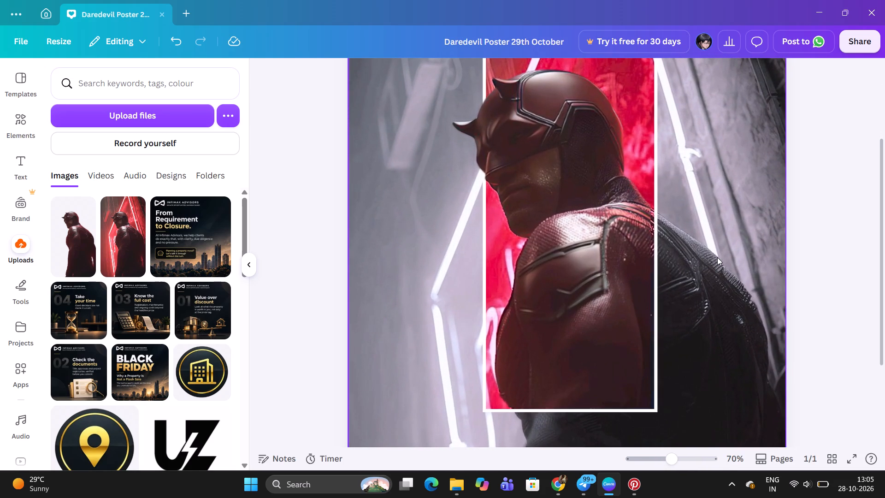
# Trim the empty area off the Daredevil cutout's left side, bringing its left edge closer to the mask's horn.
pyautogui.click(517, 283)
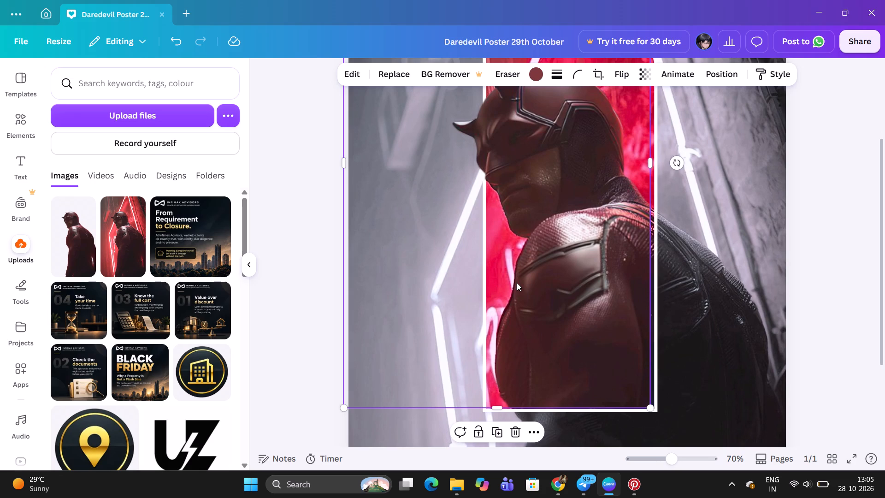
pyautogui.moveTo(344, 165); pyautogui.dragTo(396, 162)
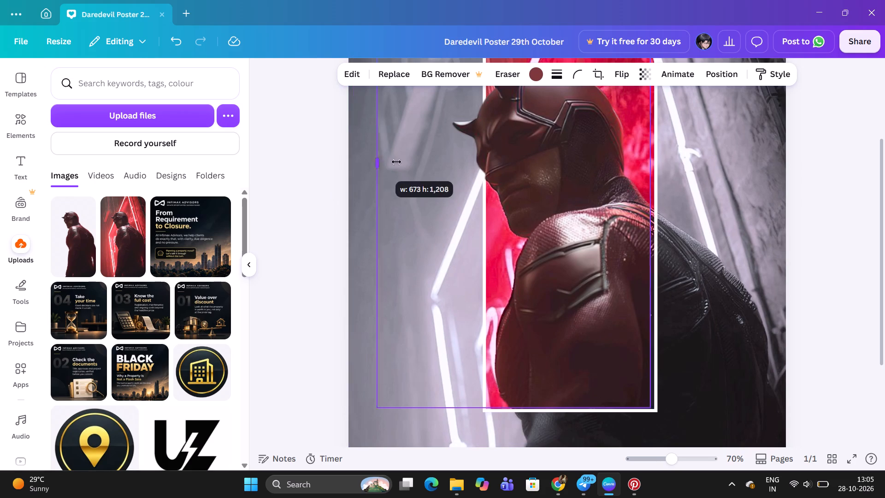
pyautogui.moveTo(396, 162); pyautogui.dragTo(417, 163)
# Nudge the Daredevil cutout further upward in small increments over the figure beneath.
pyautogui.press('Up')
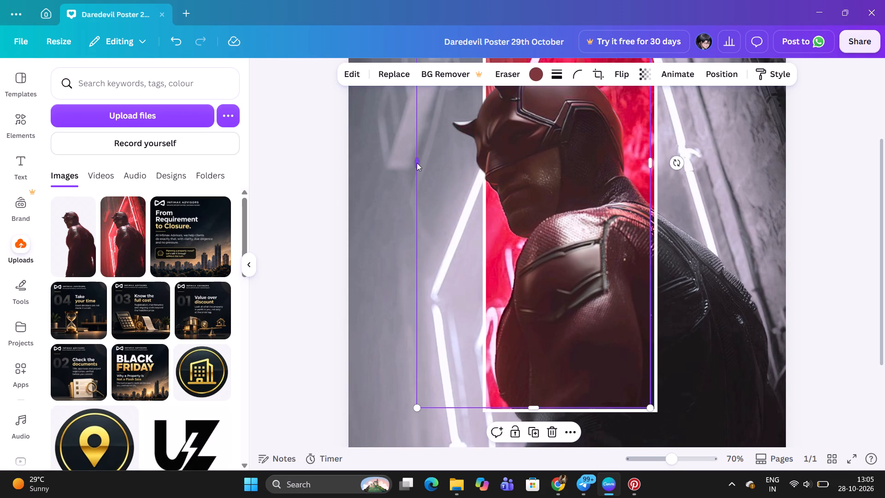
pyautogui.press('Up')
pyautogui.press('Up')
pyautogui.press('Up')
pyautogui.press('Up')
pyautogui.press('Up')
pyautogui.press('Up')
pyautogui.press('Up')
pyautogui.press('Up')
pyautogui.press('Up')
pyautogui.press('Up')
pyautogui.press('Up')
pyautogui.press('Up')
pyautogui.press('Up')
pyautogui.press('Up')
# Nudge the Daredevil cutout back down and slightly to the left to line up with the figure beneath.
pyautogui.press('Down')
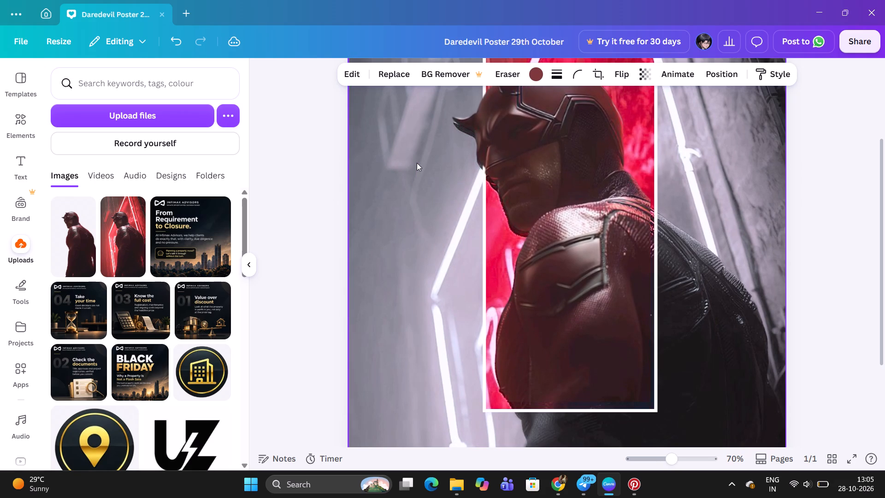
pyautogui.press('Down')
pyautogui.press('Left')
pyautogui.press('Left')
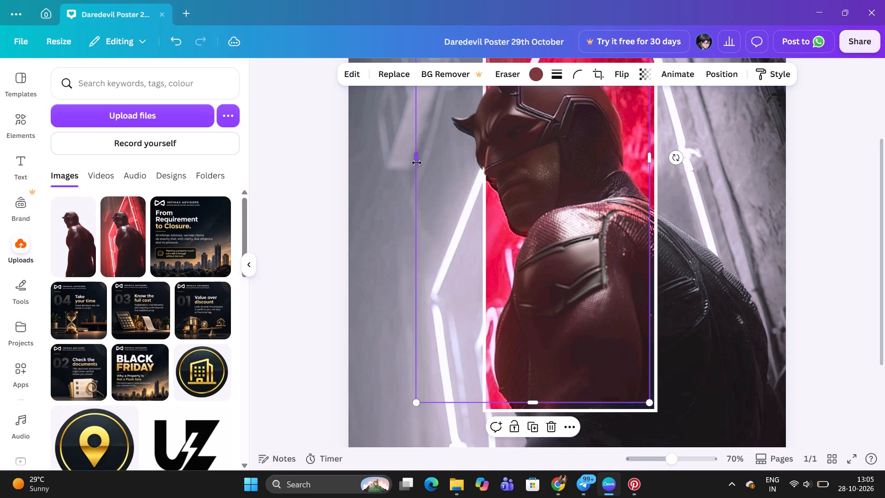
pyautogui.press('Down')
pyautogui.press('Down')
pyautogui.press('Down')
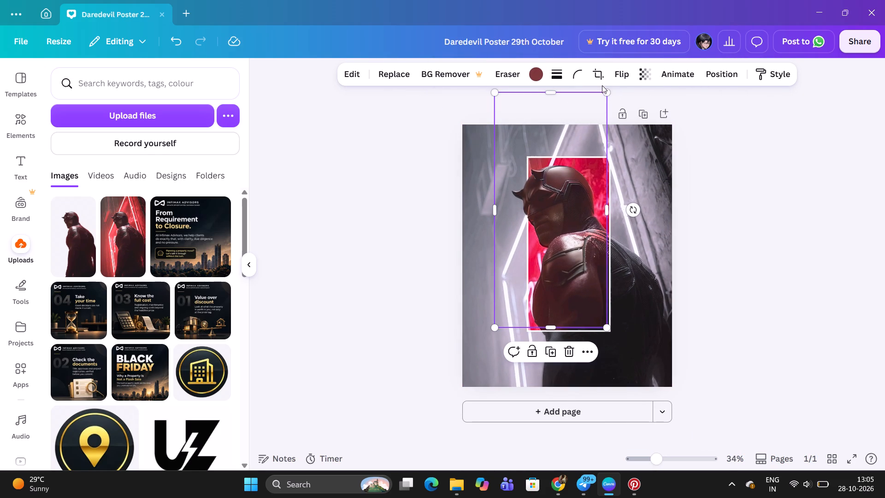
# Scale the Daredevil cutout down slightly from its upper-right corner to a height of about 1,178.
pyautogui.moveTo(610, 92); pyautogui.dragTo(601, 105)
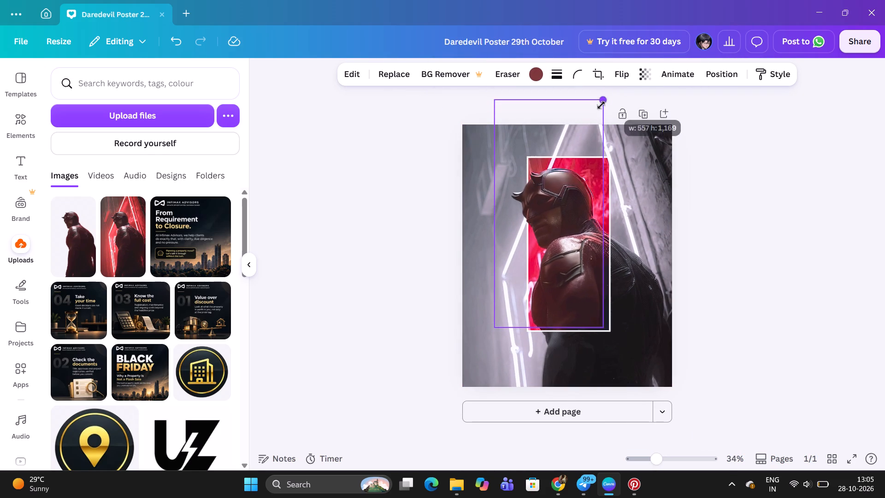
pyautogui.moveTo(601, 105); pyautogui.dragTo(610, 102)
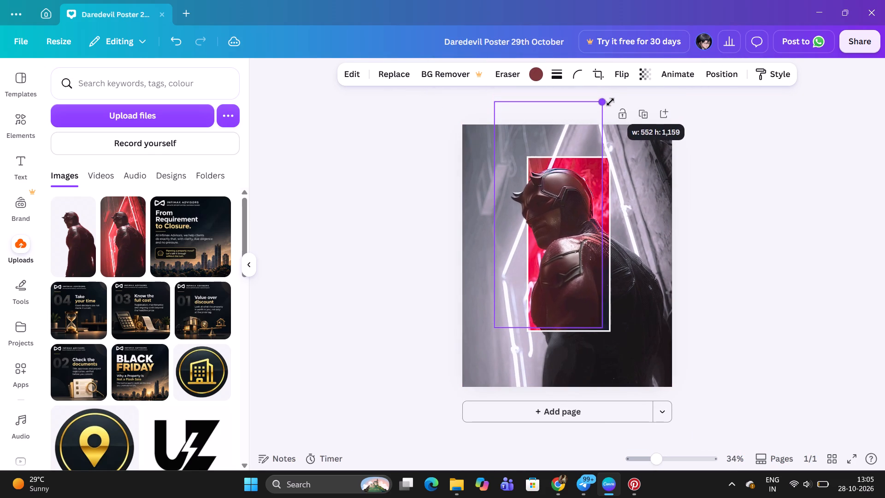
pyautogui.moveTo(610, 102); pyautogui.dragTo(612, 100)
pyautogui.click(555, 200)
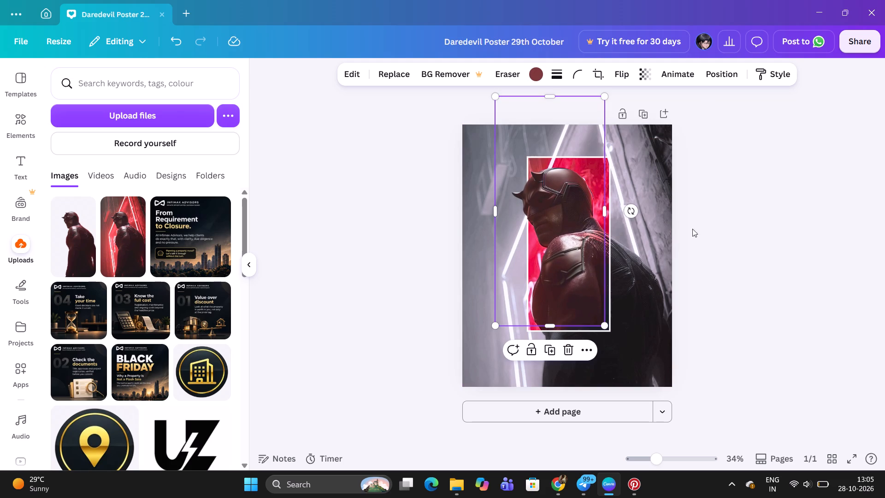
pyautogui.click(707, 223)
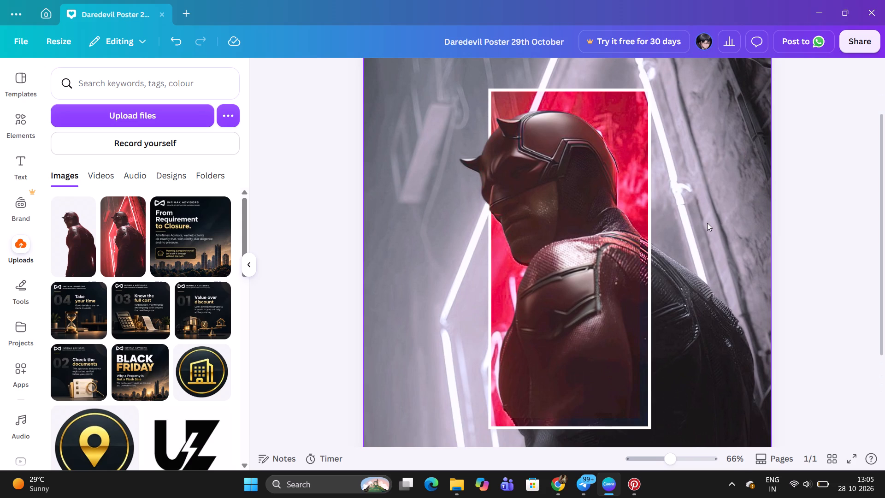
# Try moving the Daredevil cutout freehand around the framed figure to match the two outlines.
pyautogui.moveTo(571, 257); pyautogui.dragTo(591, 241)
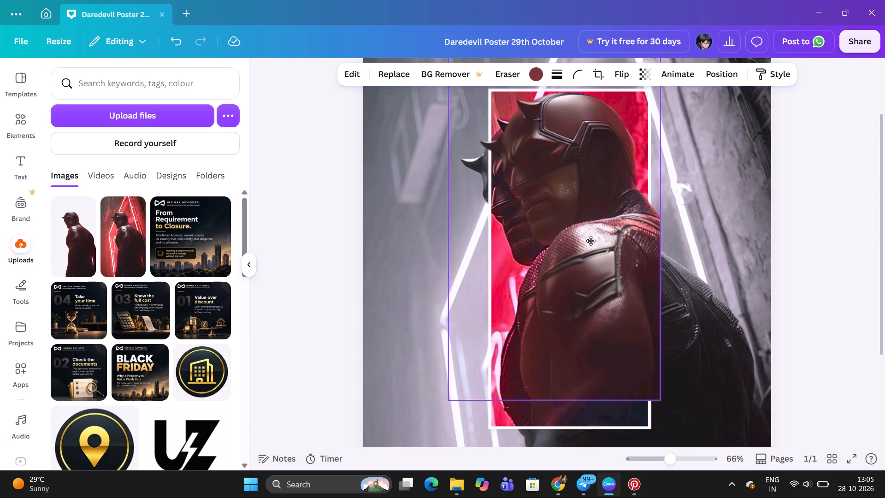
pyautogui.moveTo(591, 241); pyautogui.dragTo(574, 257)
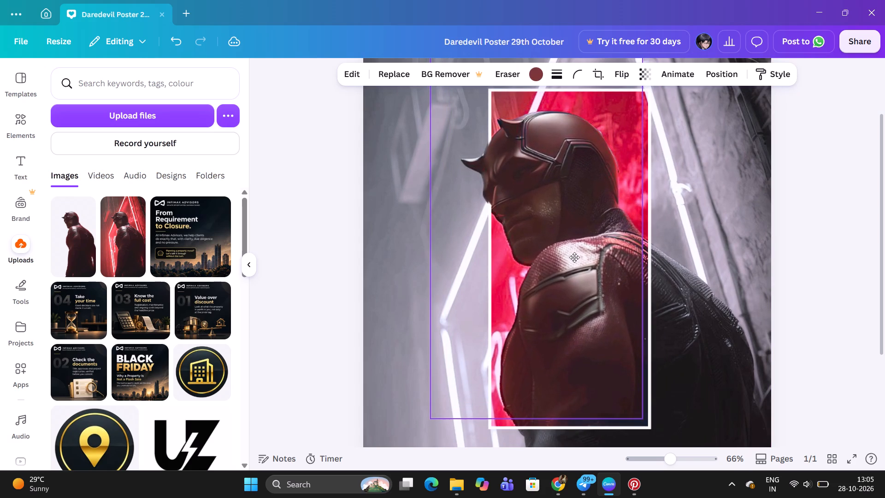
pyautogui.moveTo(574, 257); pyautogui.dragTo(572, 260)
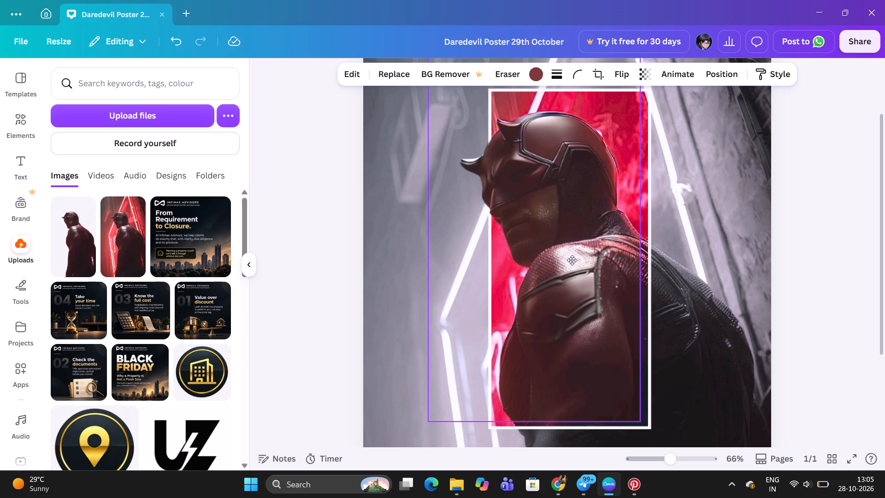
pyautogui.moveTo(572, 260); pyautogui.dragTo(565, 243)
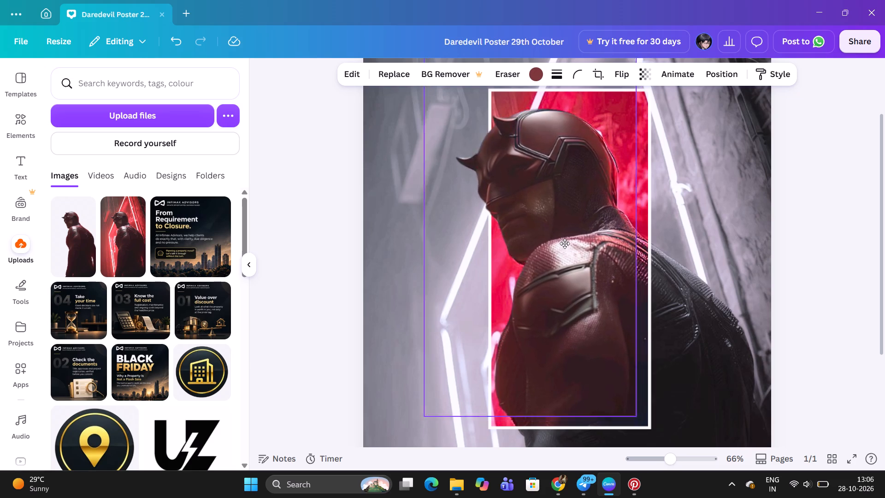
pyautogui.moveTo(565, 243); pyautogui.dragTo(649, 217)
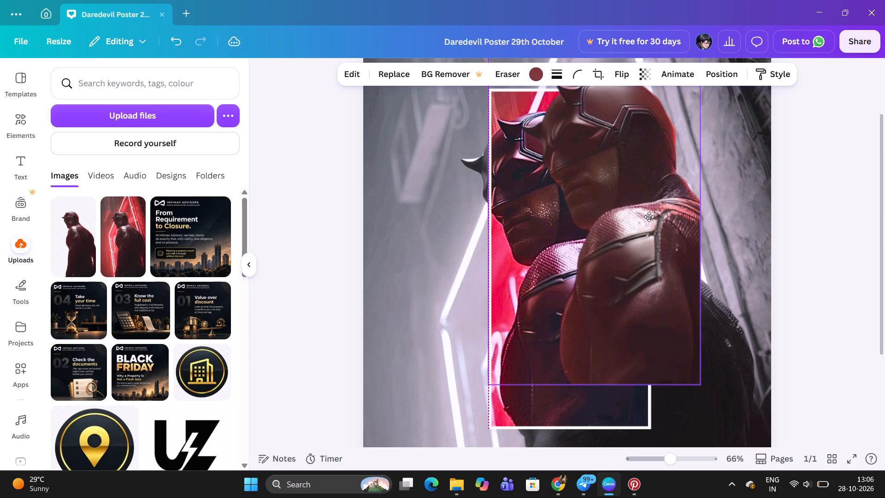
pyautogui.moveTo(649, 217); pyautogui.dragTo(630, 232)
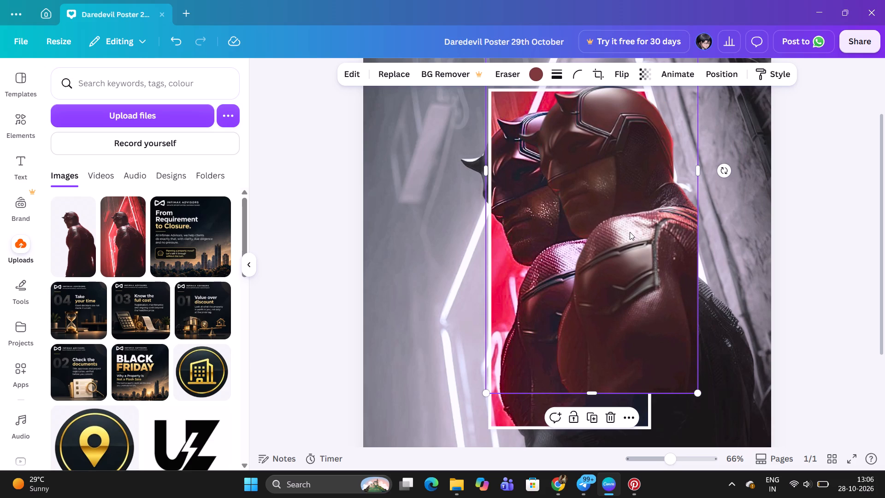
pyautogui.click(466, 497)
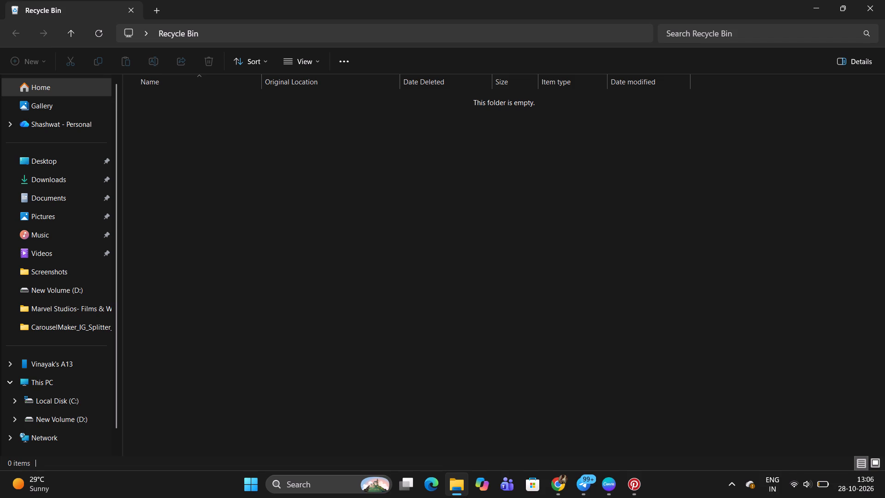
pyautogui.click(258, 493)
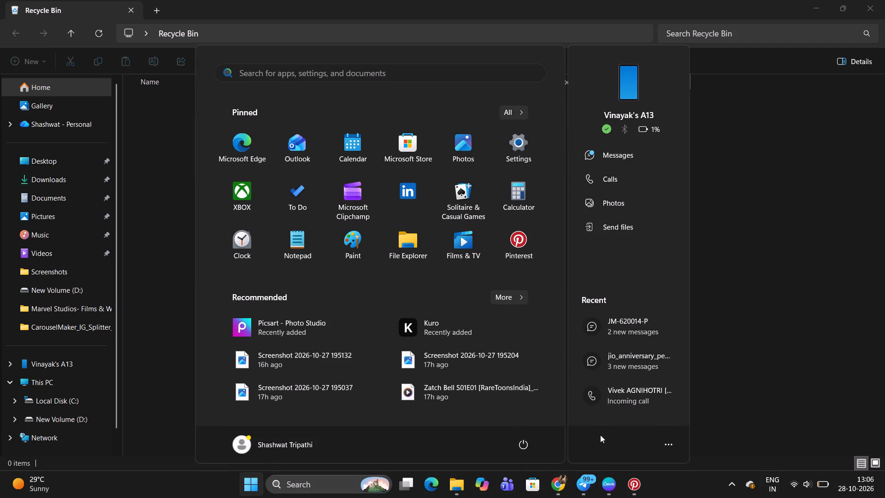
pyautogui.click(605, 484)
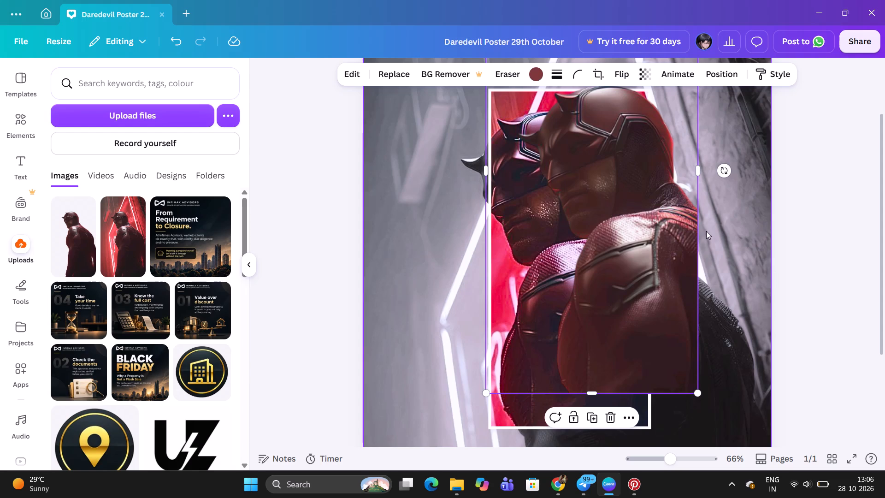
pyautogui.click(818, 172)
# Reposition the Daredevil cutout over the framed figure so the mask, horns and shoulder line up with the figure beneath.
pyautogui.moveTo(637, 207); pyautogui.dragTo(576, 232)
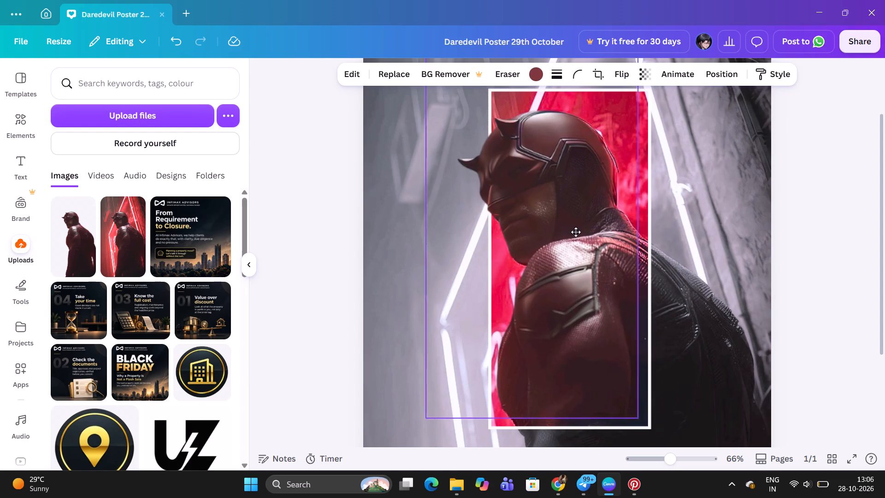
pyautogui.moveTo(576, 232); pyautogui.dragTo(579, 230)
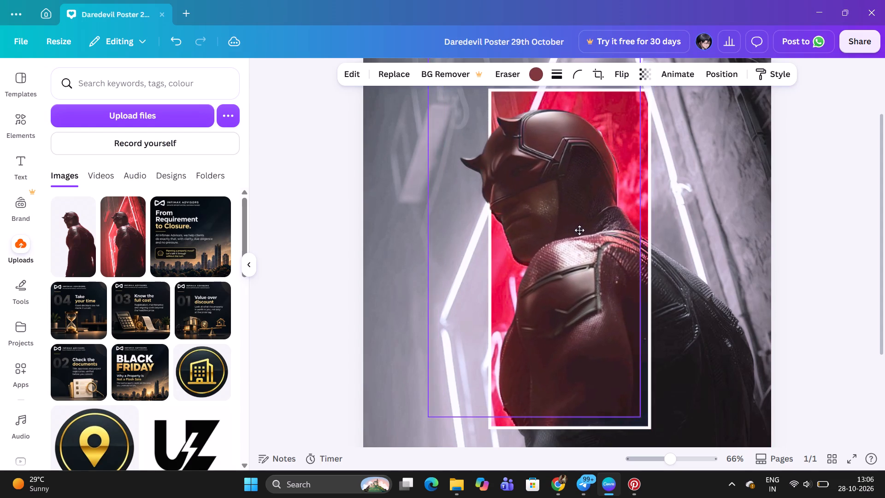
pyautogui.moveTo(579, 230); pyautogui.dragTo(578, 235)
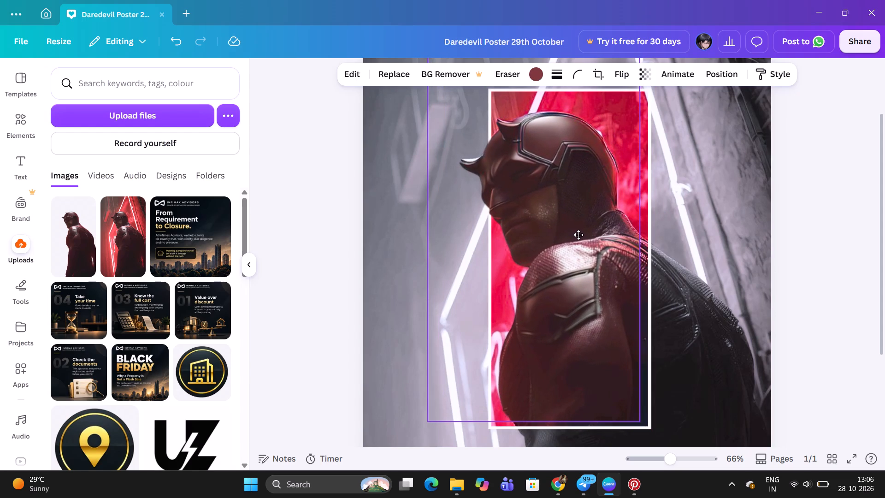
pyautogui.moveTo(578, 235); pyautogui.dragTo(570, 264)
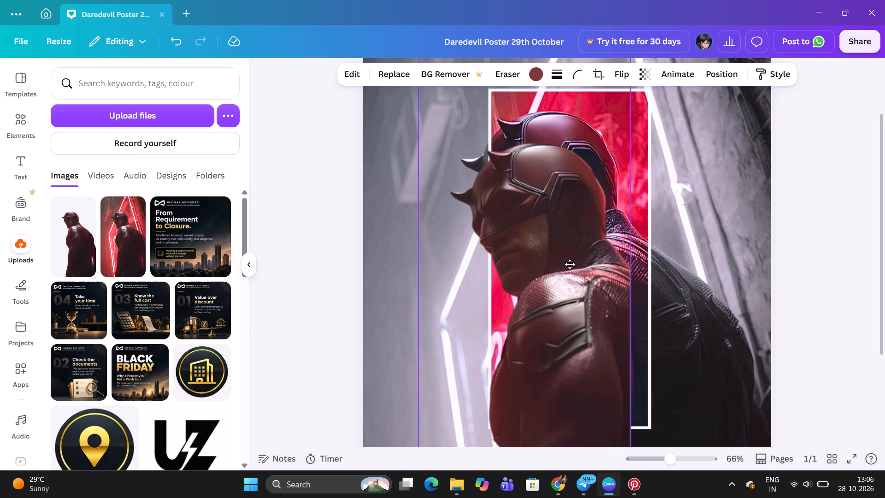
pyautogui.moveTo(570, 264); pyautogui.dragTo(740, 154)
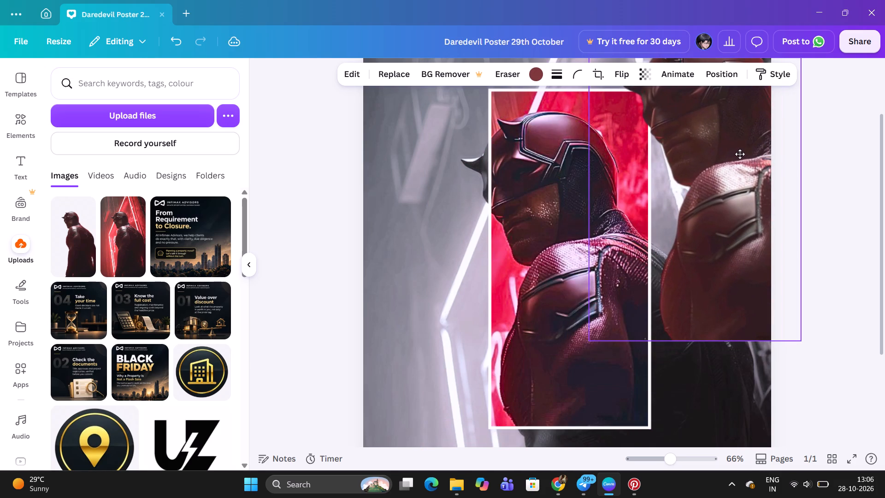
pyautogui.moveTo(740, 154); pyautogui.dragTo(582, 240)
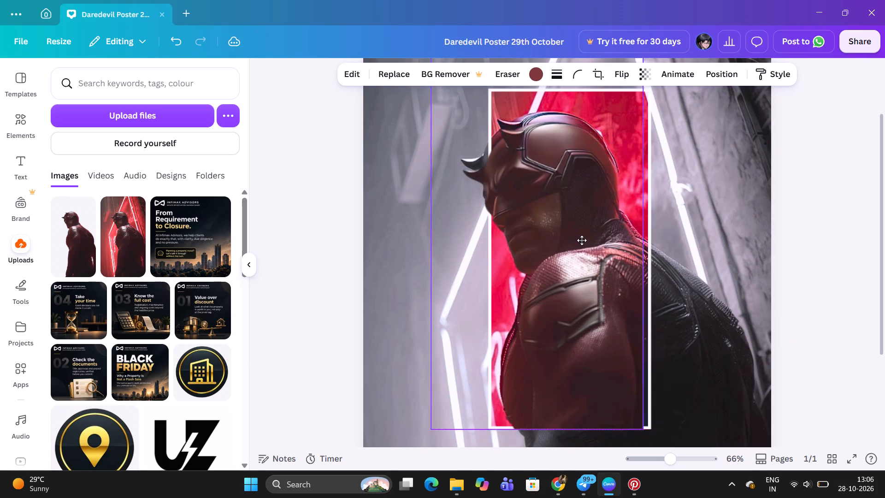
pyautogui.moveTo(582, 240); pyautogui.dragTo(589, 230)
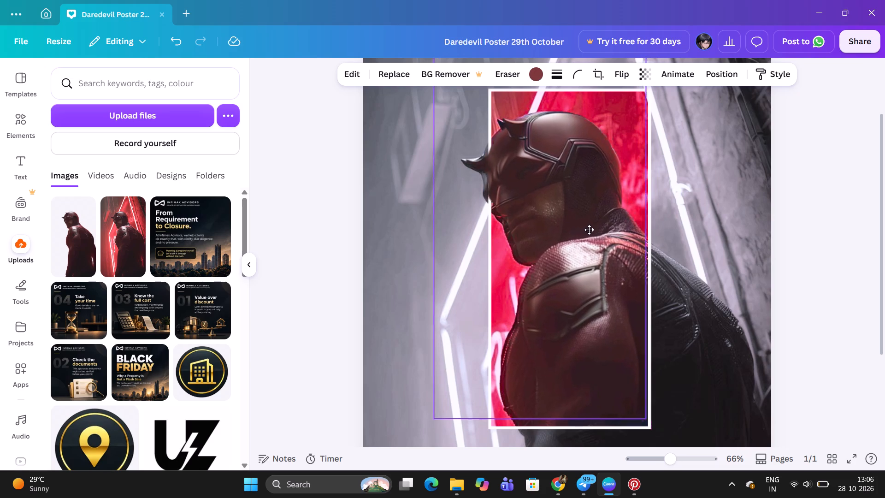
pyautogui.moveTo(589, 230); pyautogui.dragTo(579, 233)
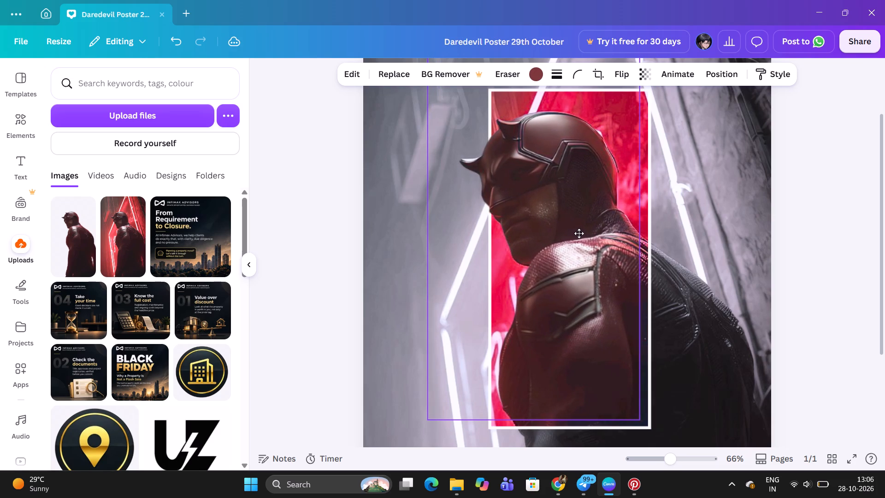
pyautogui.moveTo(579, 233); pyautogui.dragTo(581, 232)
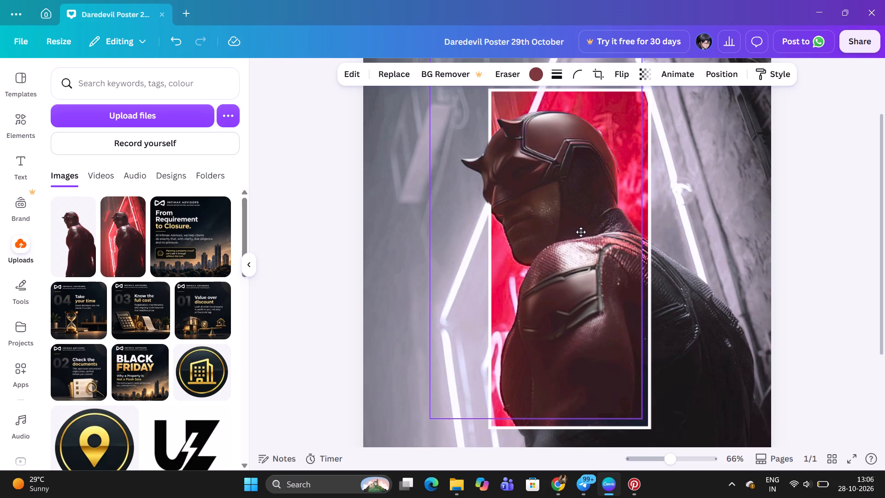
pyautogui.moveTo(581, 232); pyautogui.dragTo(602, 219)
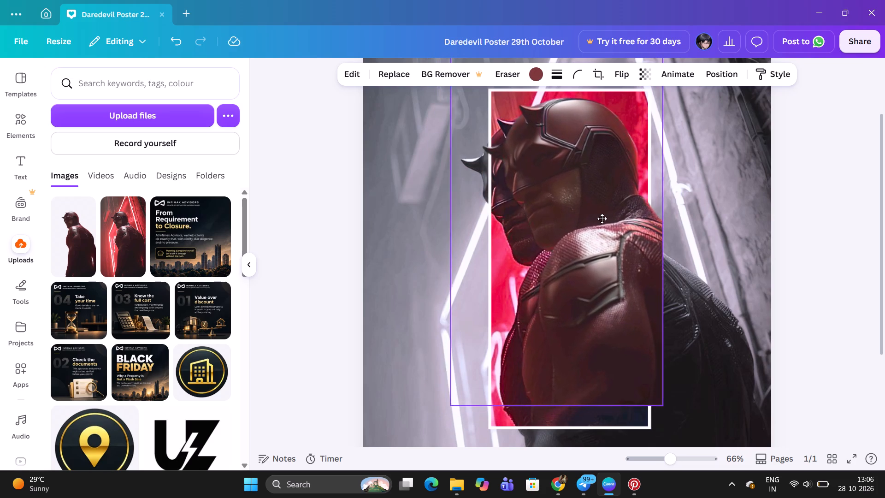
pyautogui.moveTo(602, 219); pyautogui.dragTo(581, 231)
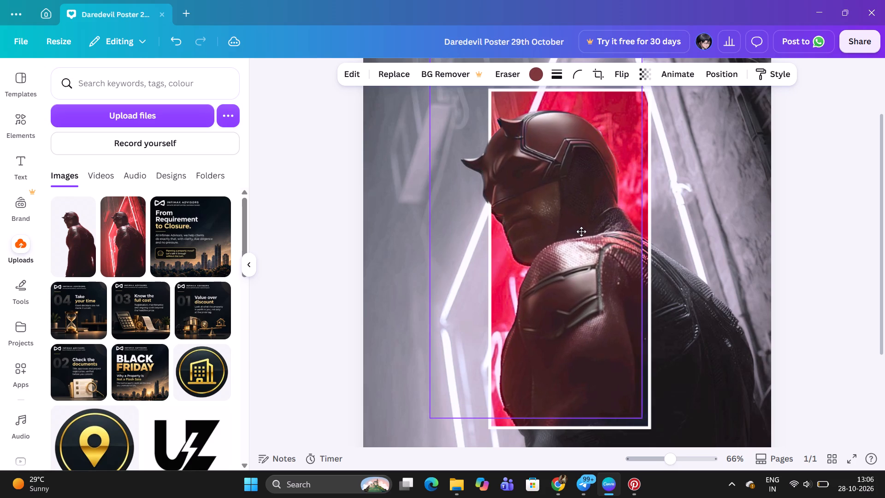
pyautogui.moveTo(581, 231); pyautogui.dragTo(579, 233)
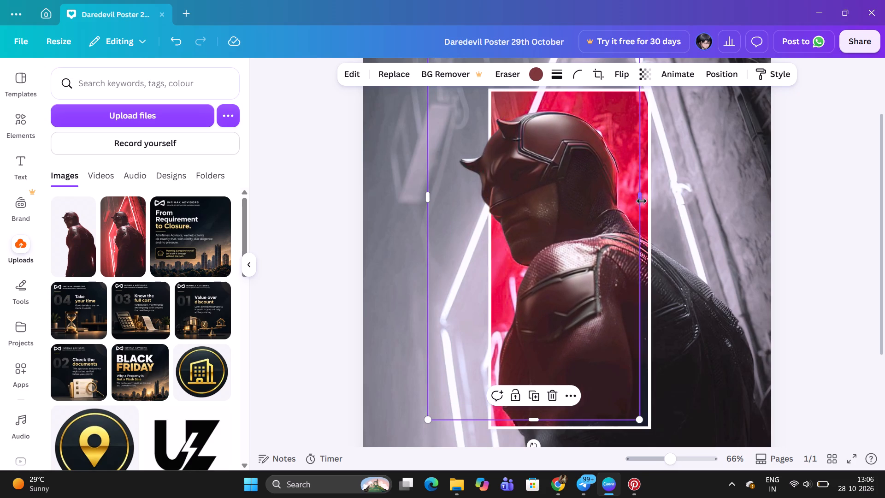
# Extend the Daredevil cutout's right edge slightly so it reaches close to the white frame's inner right edge.
pyautogui.moveTo(642, 201); pyautogui.dragTo(643, 200)
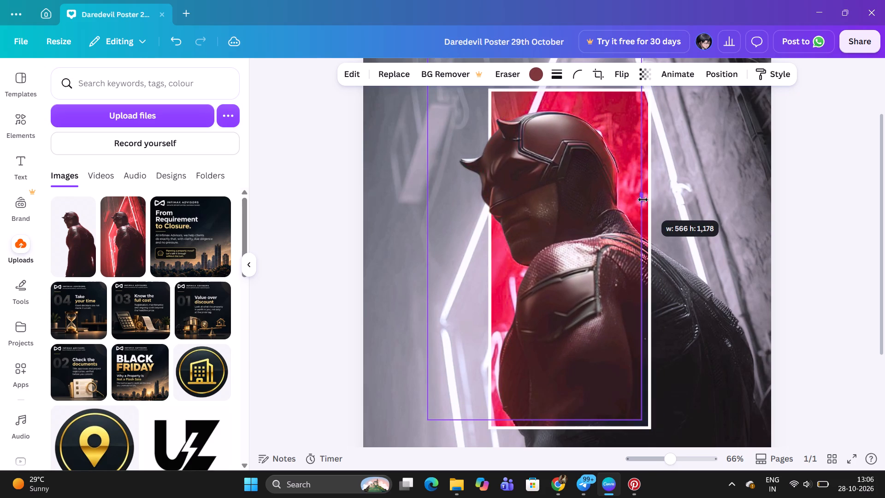
pyautogui.moveTo(643, 200); pyautogui.dragTo(647, 201)
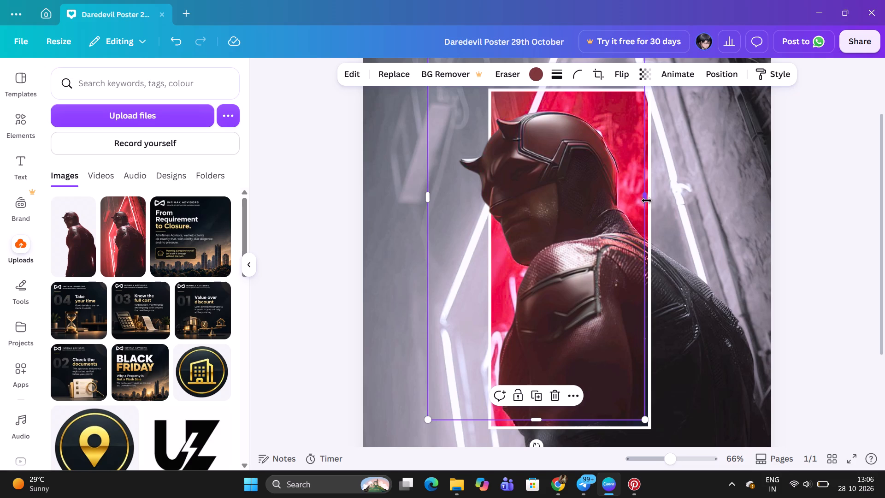
# Nudge the Daredevil cutout up and down in small increments until it lines up with the framed figure beneath.
pyautogui.press('Up')
pyautogui.press('Up')
pyautogui.press('Up')
pyautogui.press('Down')
pyautogui.press('Down')
pyautogui.press('Down')
pyautogui.press('Down')
pyautogui.press('Down')
pyautogui.press('Down')
pyautogui.press('Down')
pyautogui.press('Down')
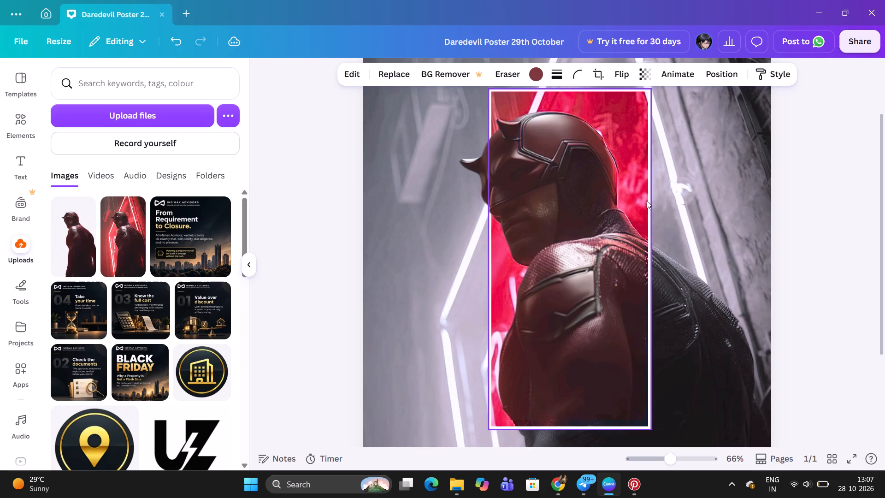
pyautogui.press('Up')
pyautogui.press('Up')
pyautogui.press('Up')
pyautogui.press('Up')
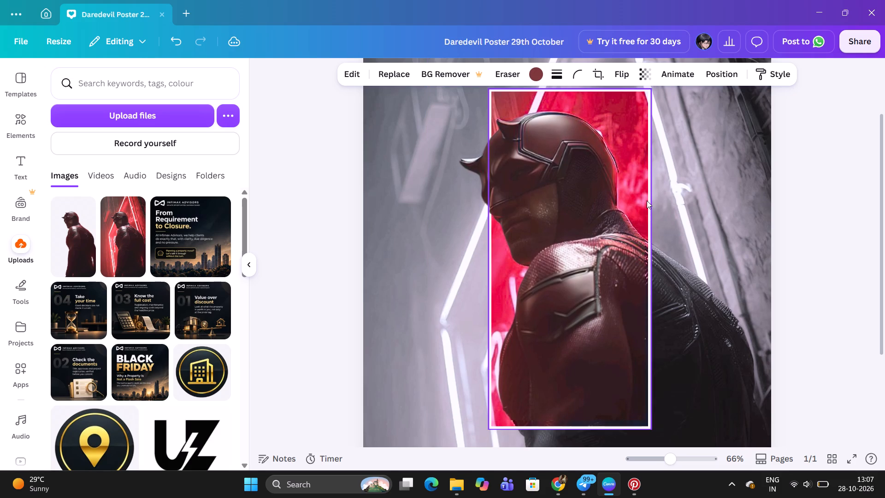
pyautogui.press('Up')
pyautogui.press('Up')
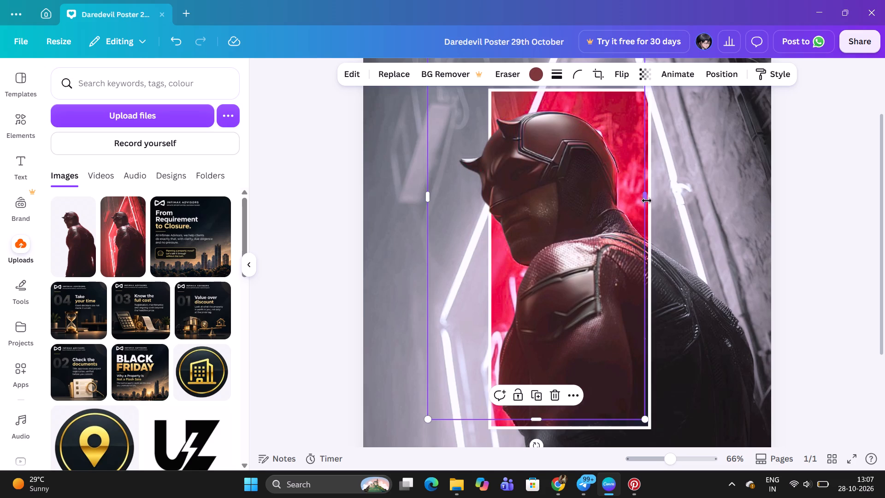
pyautogui.press('Up')
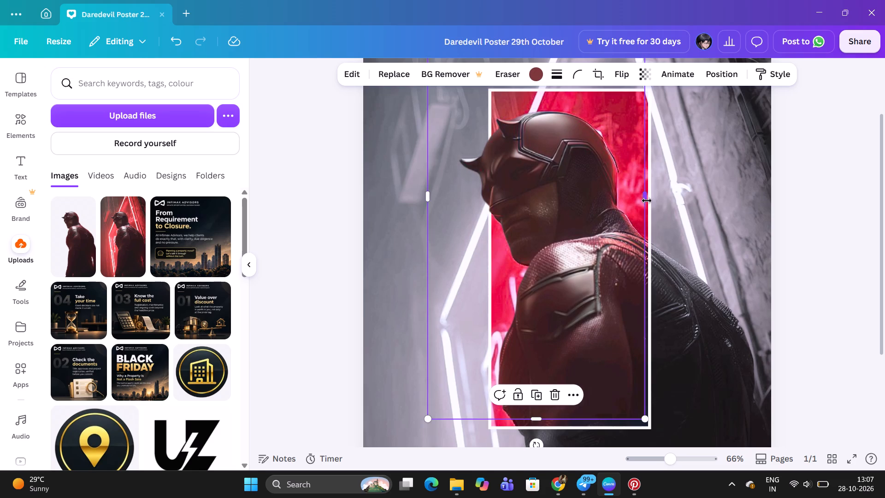
pyautogui.click(824, 205)
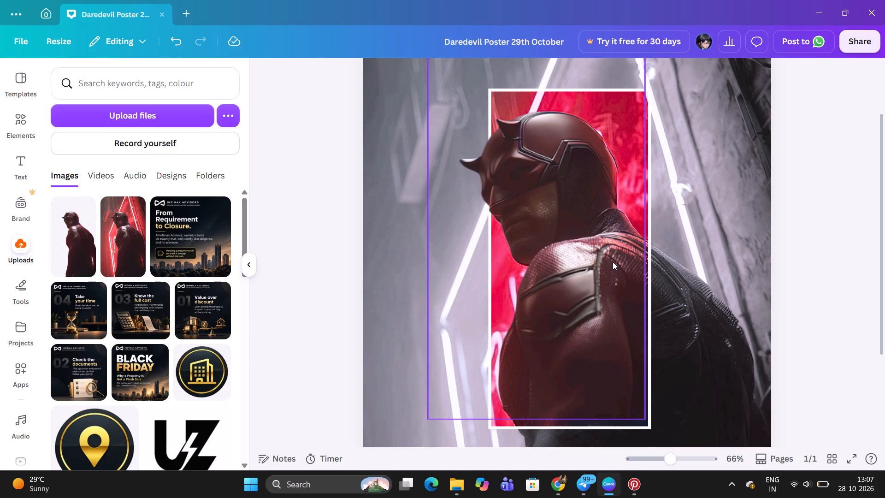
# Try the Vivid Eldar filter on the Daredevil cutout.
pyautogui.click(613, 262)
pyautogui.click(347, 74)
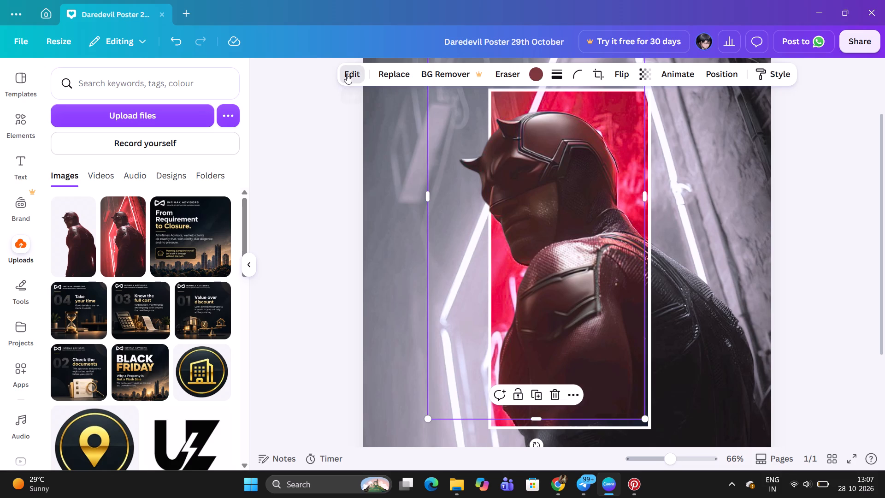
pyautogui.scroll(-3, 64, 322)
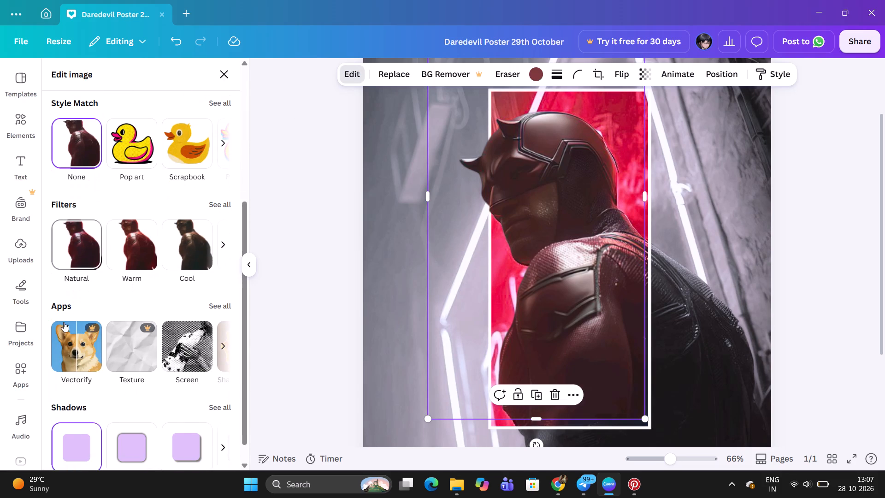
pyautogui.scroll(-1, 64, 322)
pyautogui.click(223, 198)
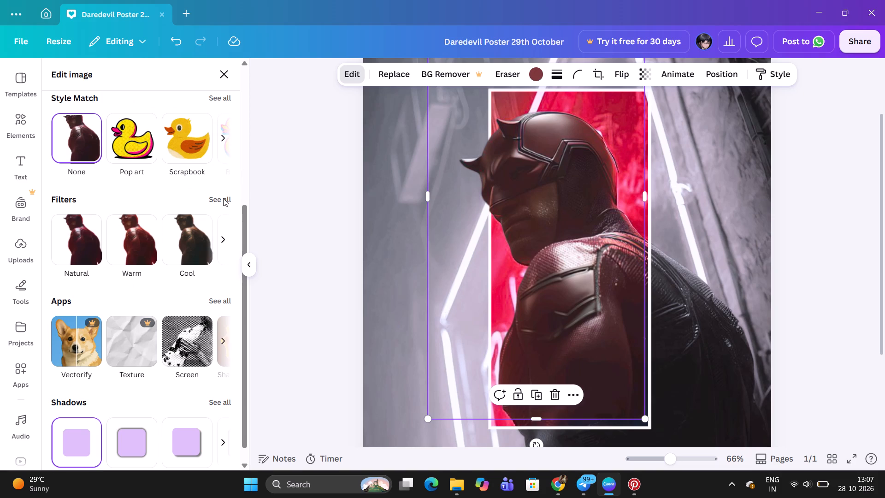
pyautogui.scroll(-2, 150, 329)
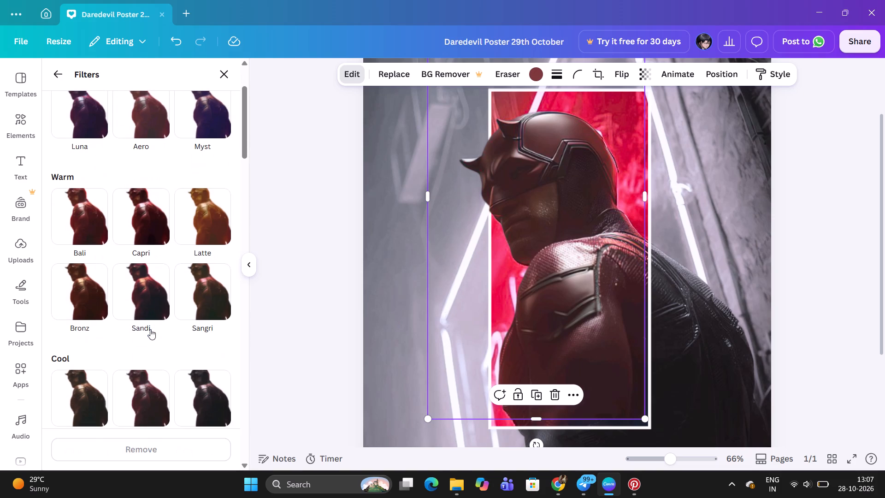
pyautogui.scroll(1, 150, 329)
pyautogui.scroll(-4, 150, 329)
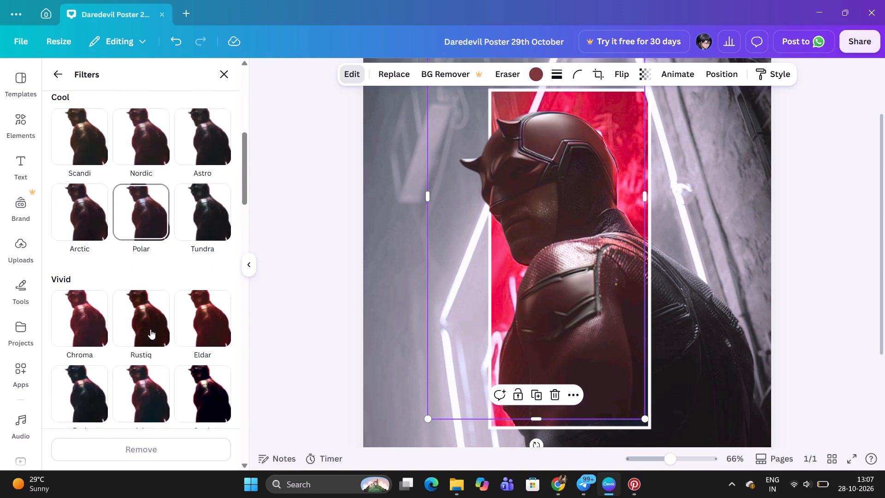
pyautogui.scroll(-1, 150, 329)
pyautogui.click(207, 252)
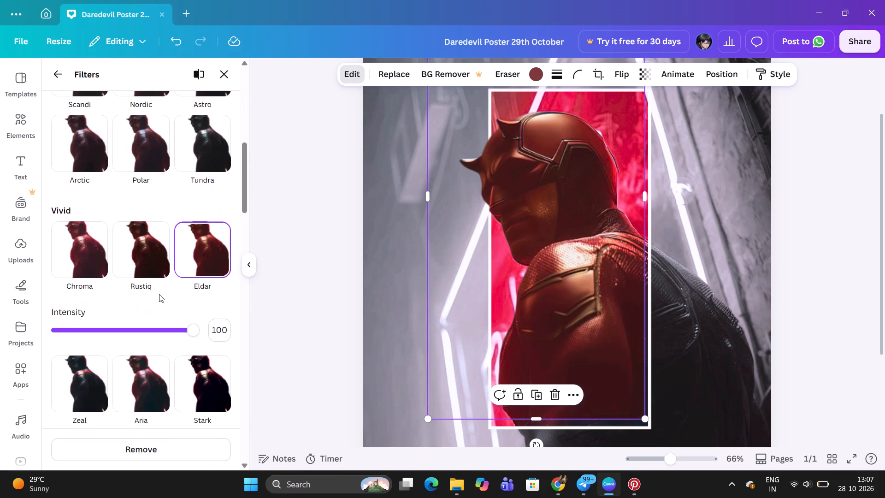
# Apply the Vivid Aria filter to the Daredevil cutout at an intensity of about 88.
pyautogui.scroll(-3, 159, 294)
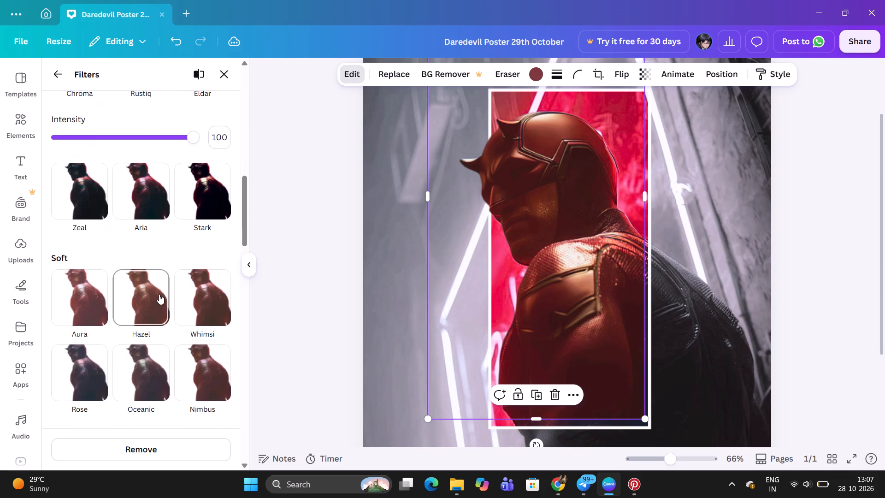
pyautogui.click(145, 199)
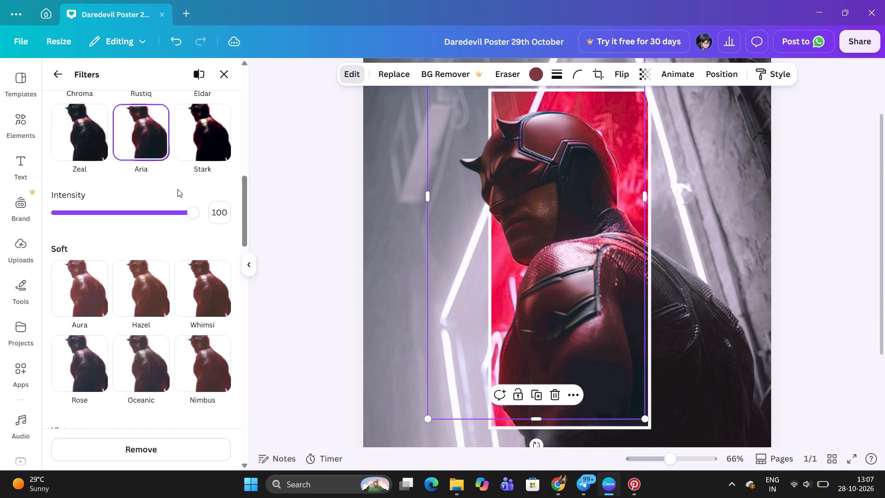
pyautogui.moveTo(194, 217); pyautogui.dragTo(177, 214)
pyautogui.press('Right')
pyautogui.press('Right')
pyautogui.click(60, 77)
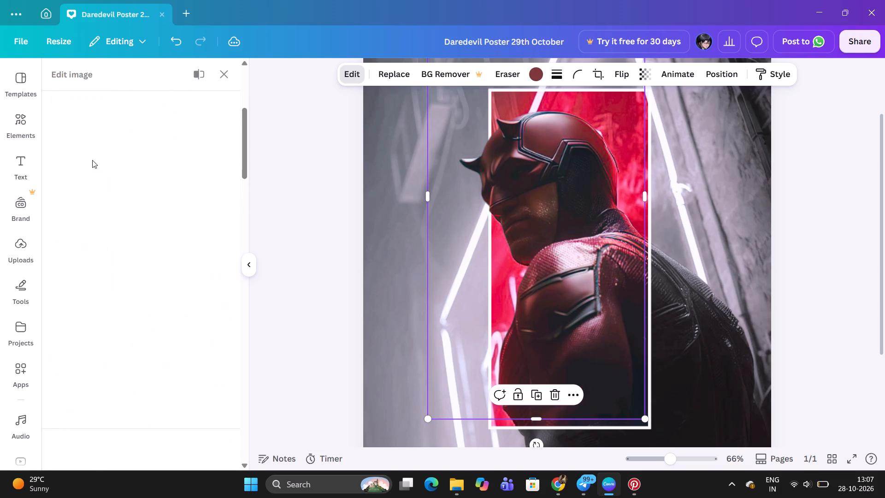
# Auto-adjust the colours of the whole Daredevil cutout.
pyautogui.scroll(3, 102, 192)
pyautogui.click(74, 187)
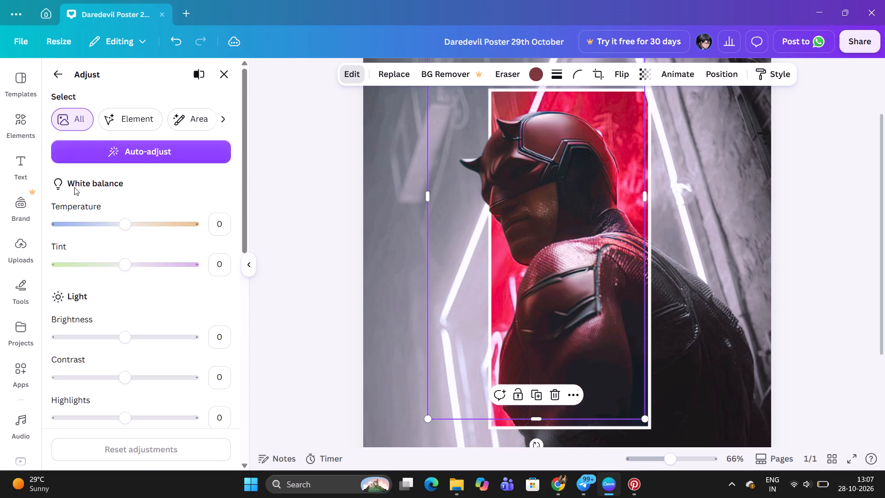
pyautogui.click(153, 155)
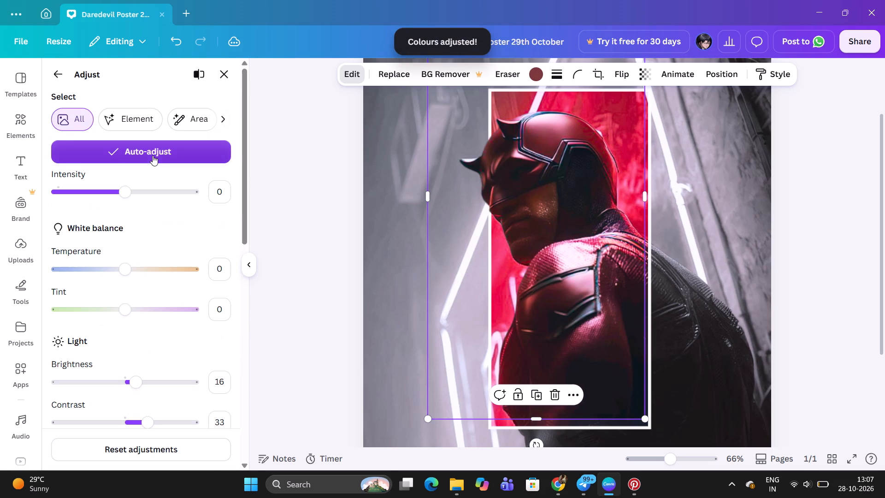
# Set the Daredevil cutout's brightness to 22.
pyautogui.scroll(-2, 136, 258)
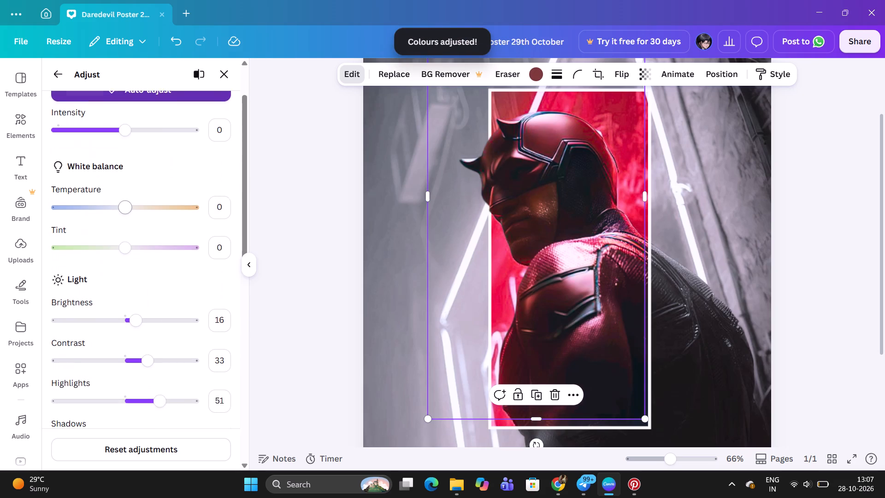
pyautogui.scroll(-1, 136, 258)
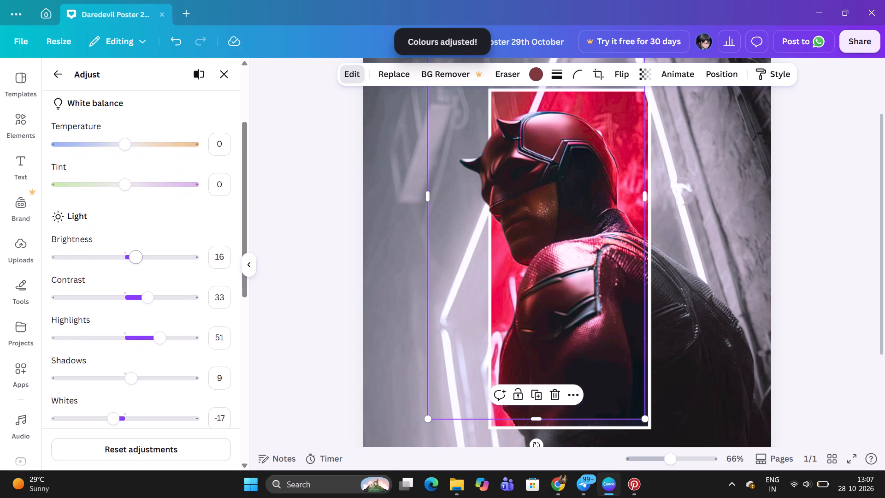
pyautogui.click(136, 257)
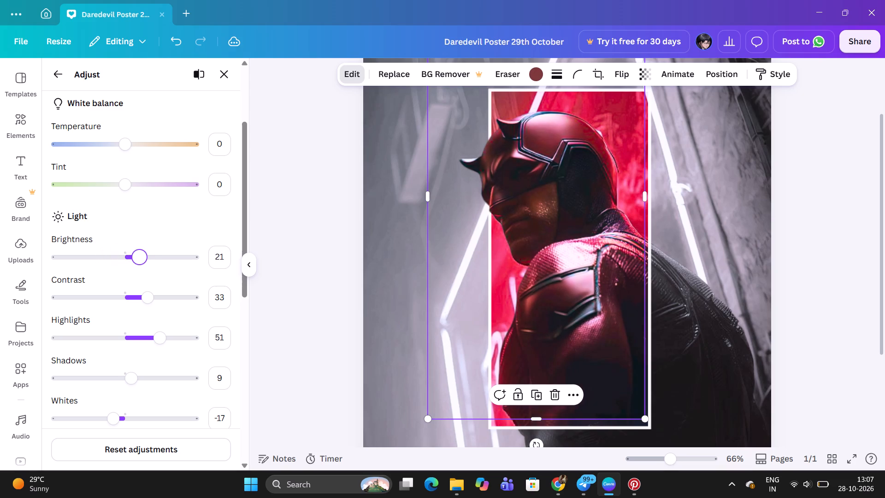
pyautogui.press('Right')
# Set the Daredevil cutout's texture to clarity 12 and sharpness 46.
pyautogui.scroll(-7, 140, 254)
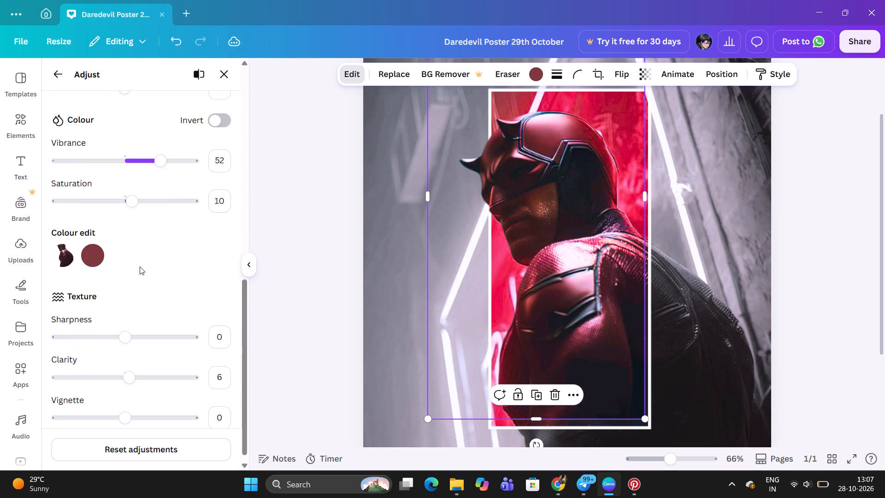
pyautogui.moveTo(124, 371); pyautogui.dragTo(146, 371)
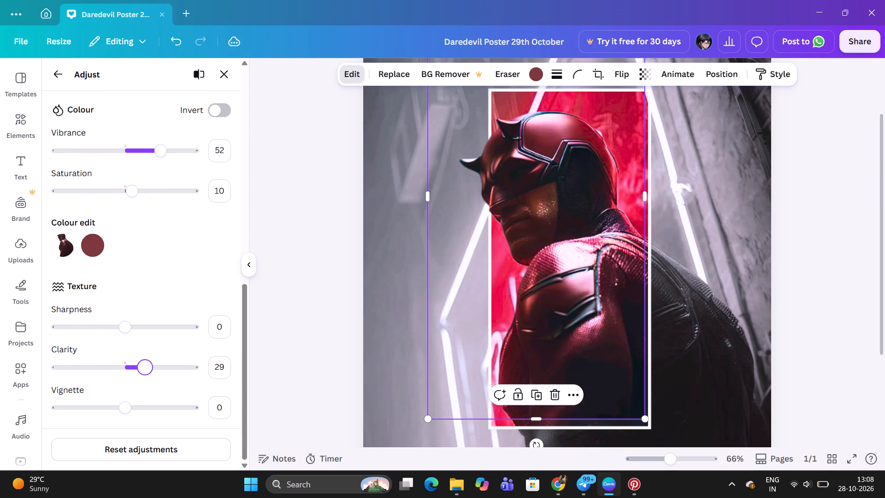
pyautogui.moveTo(146, 371); pyautogui.dragTo(134, 369)
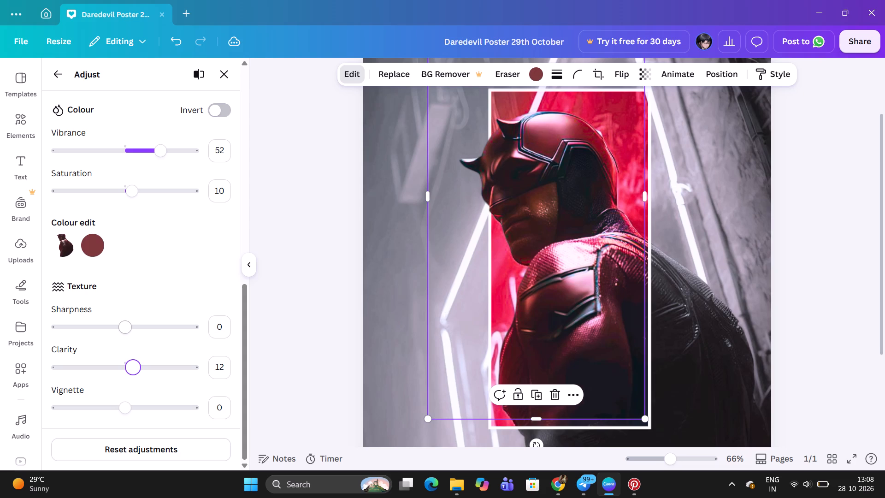
pyautogui.moveTo(126, 327); pyautogui.dragTo(153, 328)
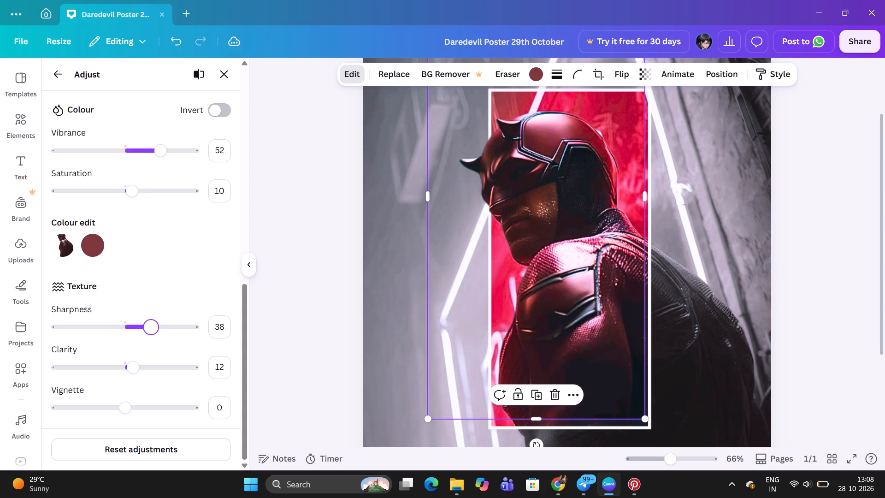
pyautogui.moveTo(153, 328); pyautogui.dragTo(157, 328)
pyautogui.scroll(-1, 157, 328)
# Set the Daredevil cutout's contrast to 13.
pyautogui.scroll(5, 130, 265)
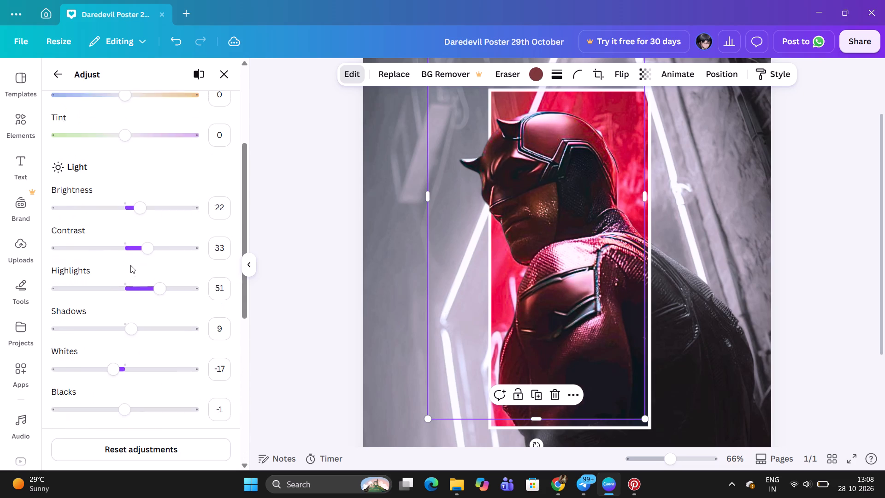
pyautogui.scroll(1, 130, 265)
pyautogui.moveTo(151, 258); pyautogui.dragTo(113, 257)
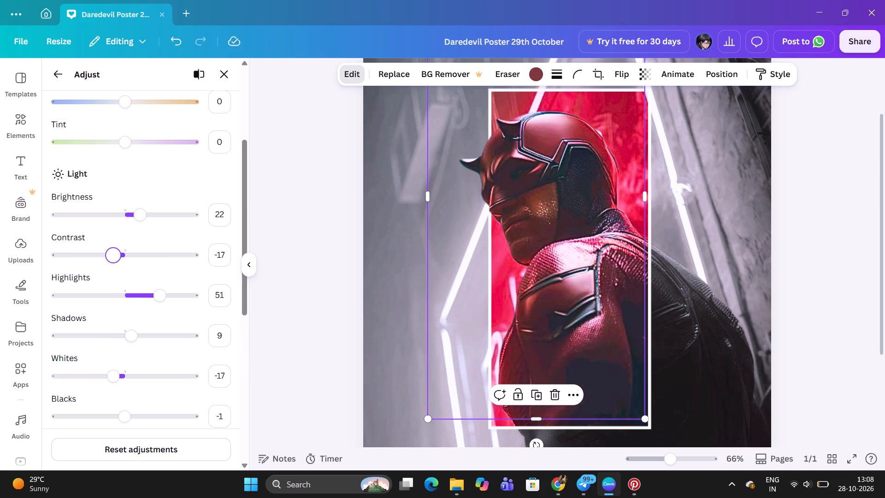
pyautogui.moveTo(113, 257); pyautogui.dragTo(136, 256)
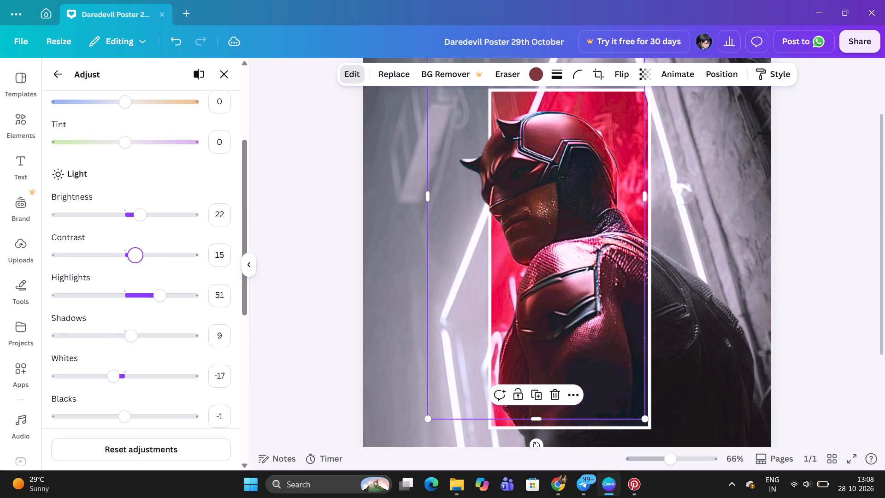
pyautogui.press('Left')
pyautogui.press('Left')
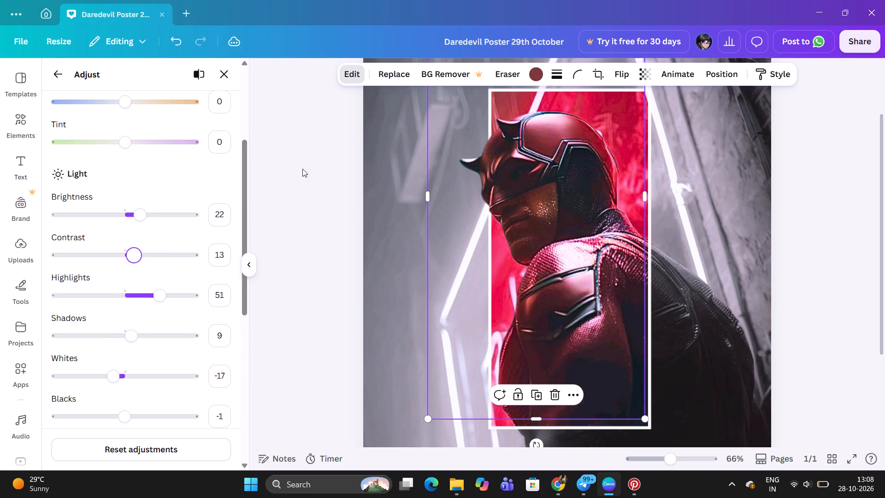
pyautogui.click(310, 166)
pyautogui.click(310, 166)
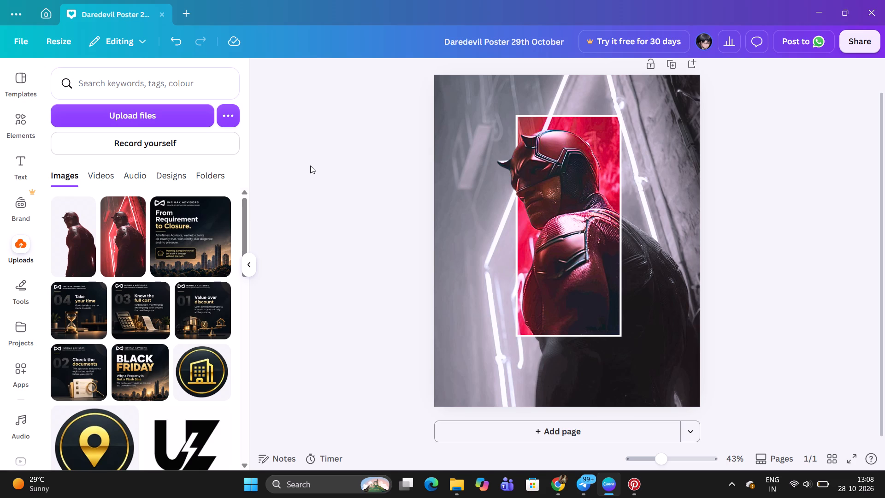
# Unlock the white-bordered red crop behind the Daredevil cutout.
pyautogui.click(621, 139)
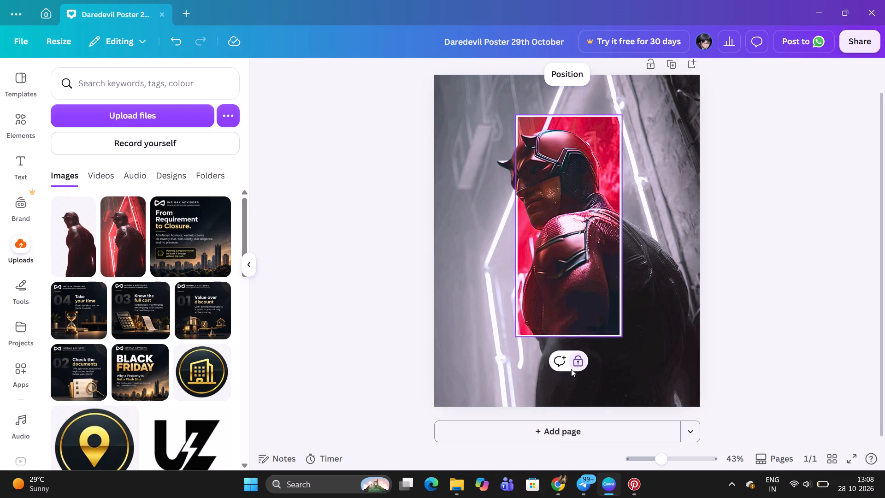
pyautogui.click(576, 364)
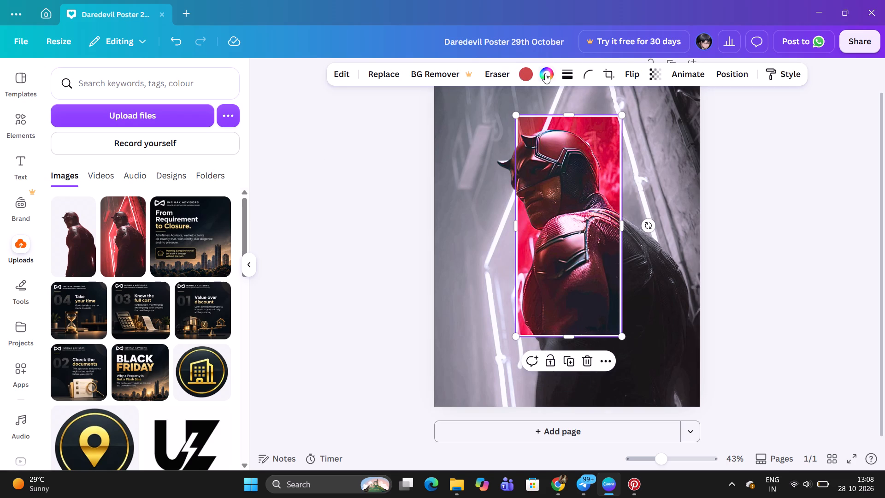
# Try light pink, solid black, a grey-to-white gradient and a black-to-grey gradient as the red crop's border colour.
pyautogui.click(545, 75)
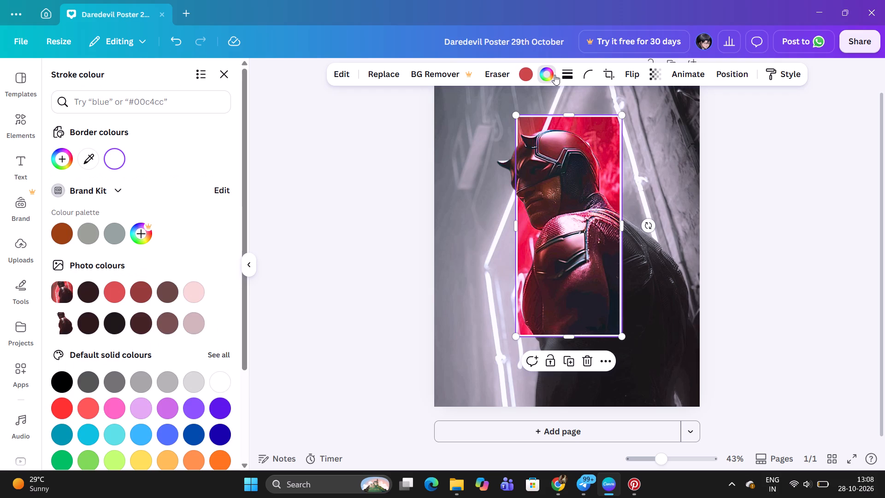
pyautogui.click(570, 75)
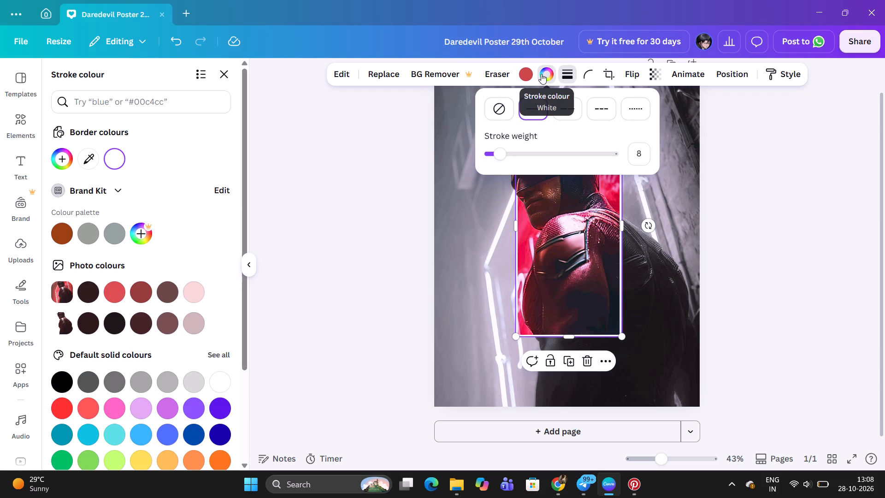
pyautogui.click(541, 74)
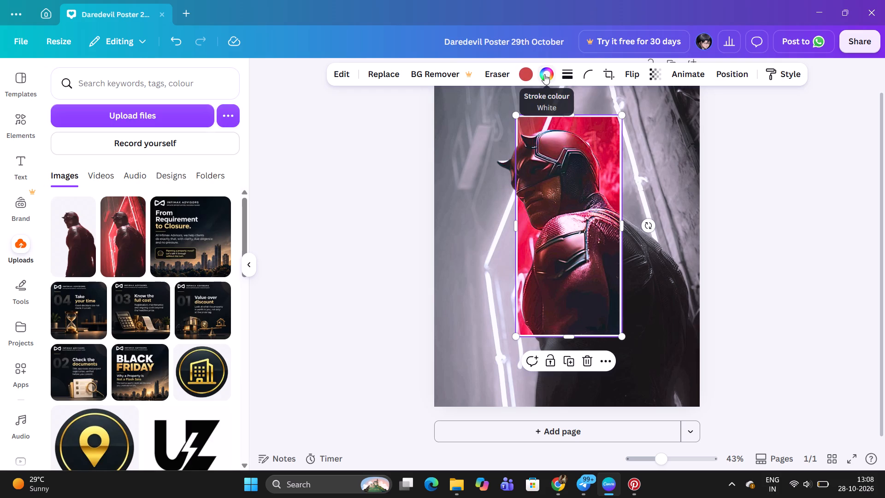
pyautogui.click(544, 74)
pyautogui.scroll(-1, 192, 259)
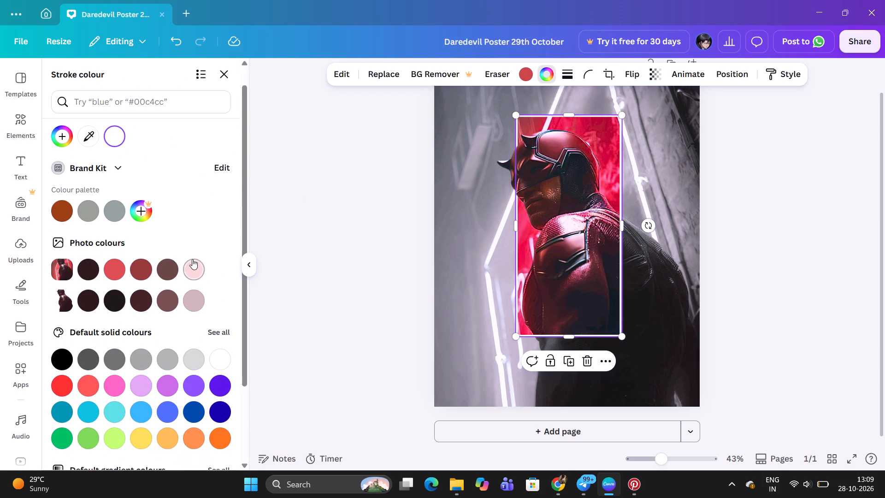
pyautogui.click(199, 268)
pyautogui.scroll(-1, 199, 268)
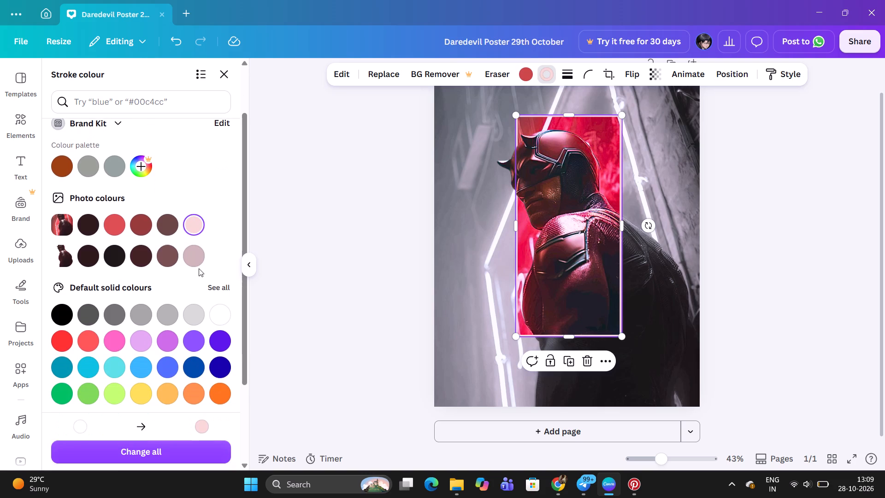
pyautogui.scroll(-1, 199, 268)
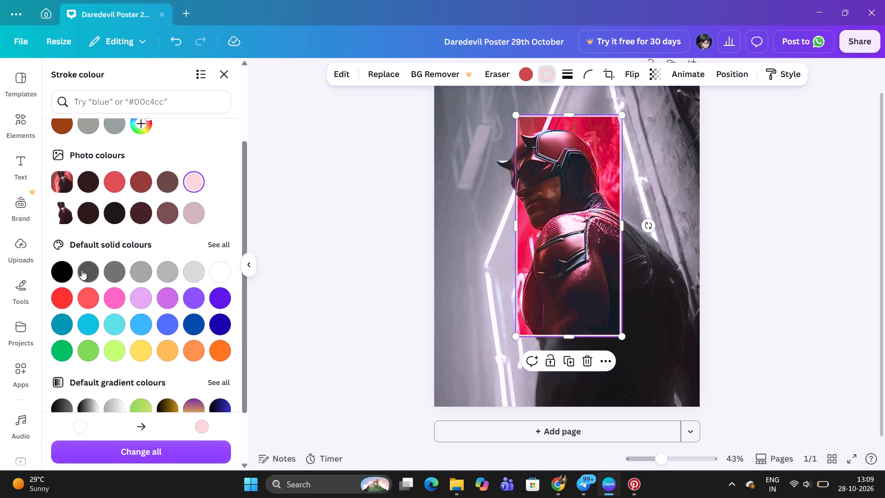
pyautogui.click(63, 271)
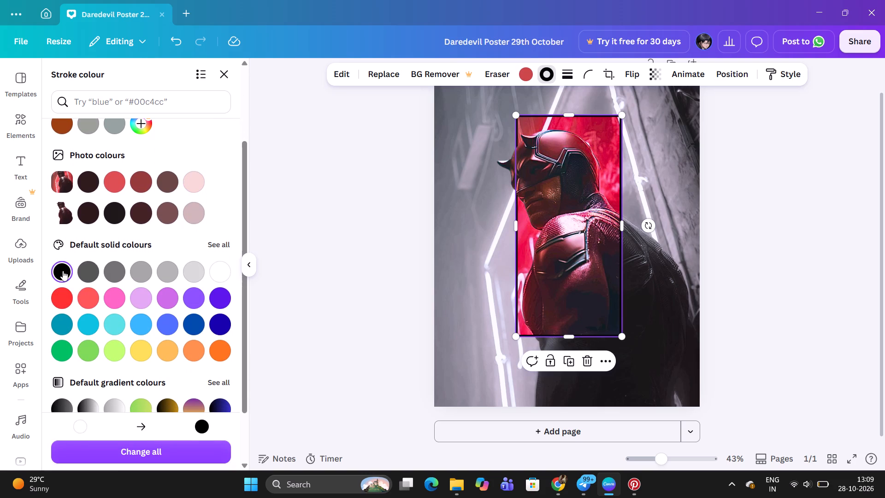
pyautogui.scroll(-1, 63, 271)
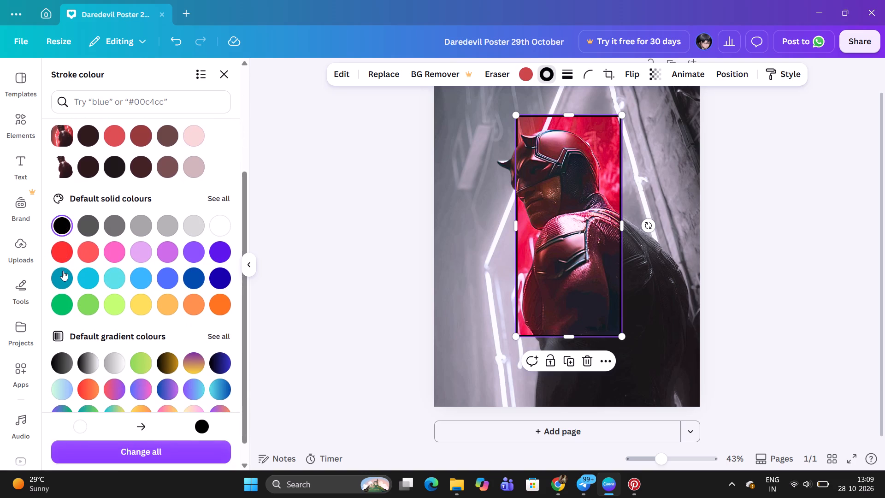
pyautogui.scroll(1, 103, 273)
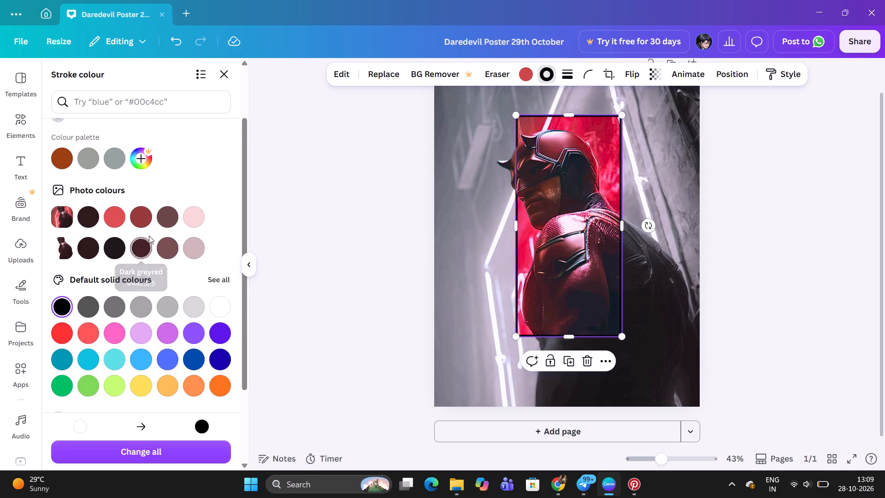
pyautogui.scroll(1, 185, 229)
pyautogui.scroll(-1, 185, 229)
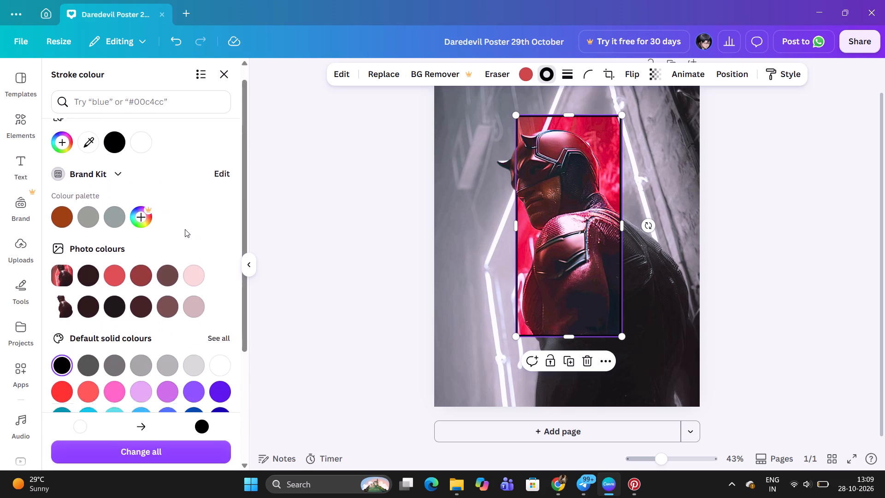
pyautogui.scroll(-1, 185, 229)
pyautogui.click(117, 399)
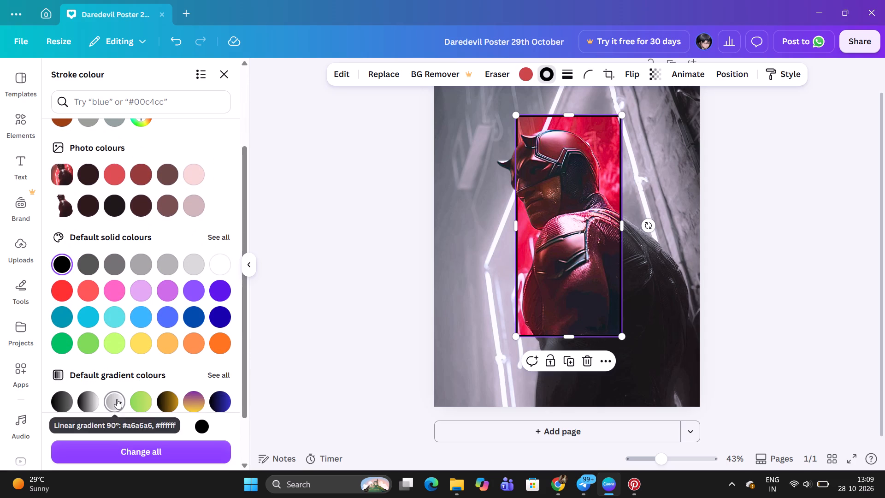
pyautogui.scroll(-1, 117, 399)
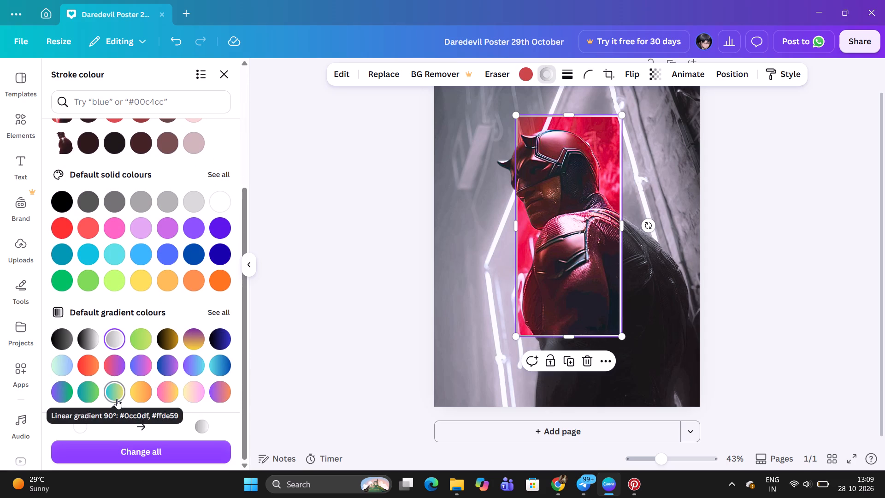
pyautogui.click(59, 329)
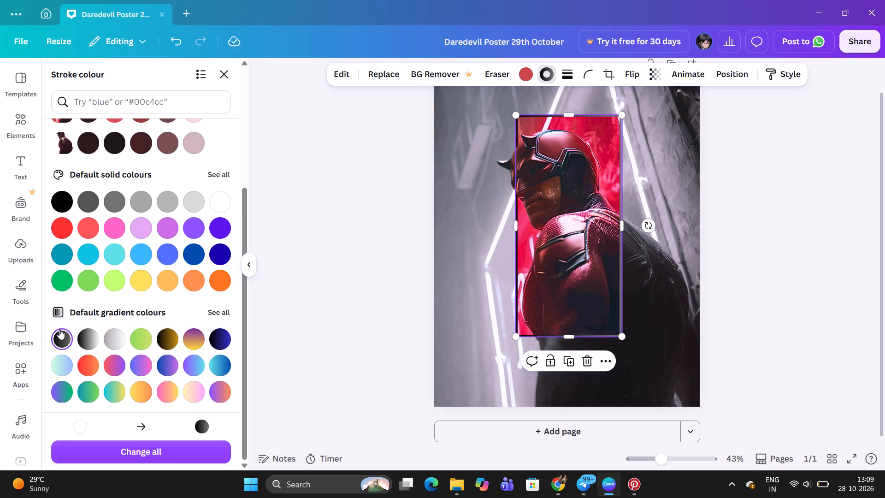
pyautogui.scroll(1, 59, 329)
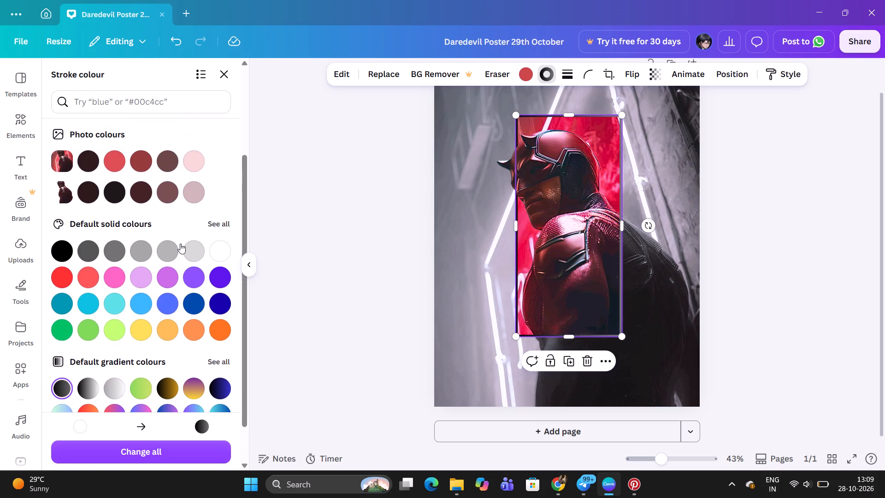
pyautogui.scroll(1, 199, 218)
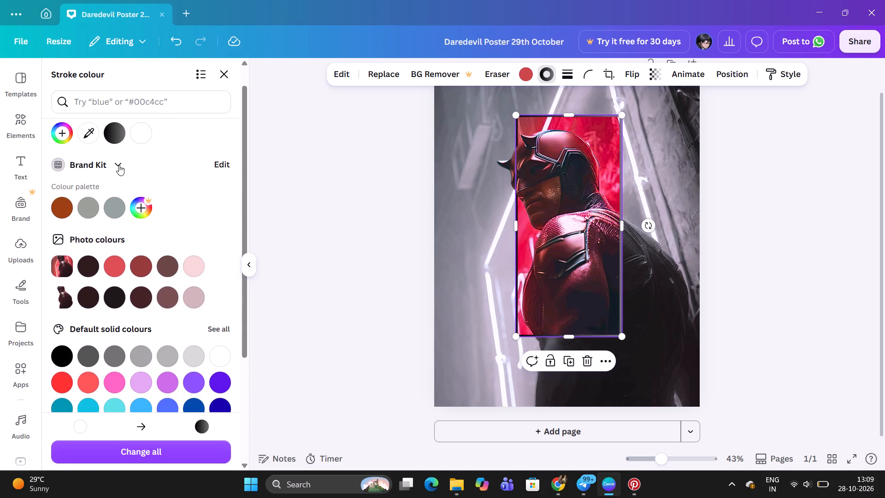
# Give the red crop's border a custom solid colour, a very light greyish pink.
pyautogui.click(117, 132)
pyautogui.click(117, 132)
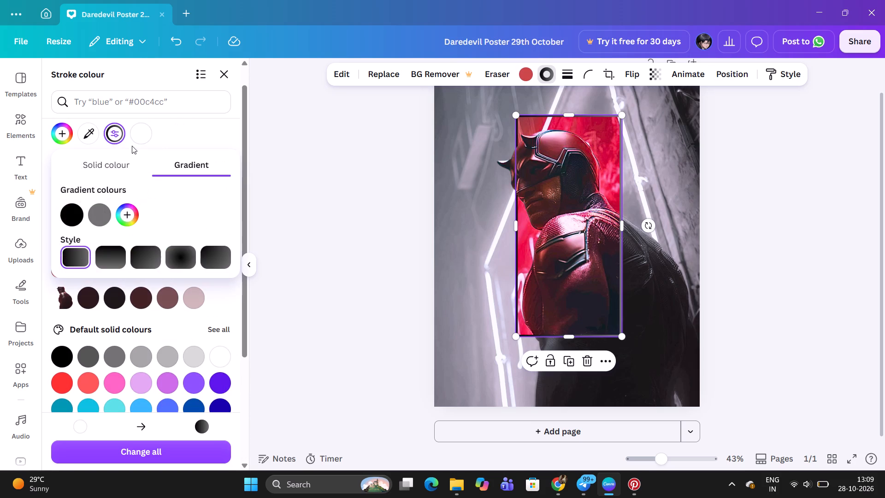
pyautogui.click(110, 162)
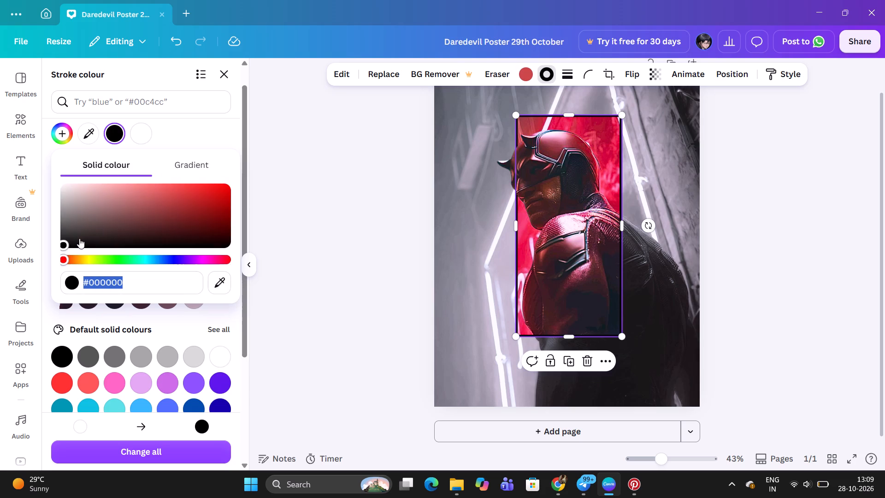
pyautogui.moveTo(63, 244); pyautogui.dragTo(101, 202)
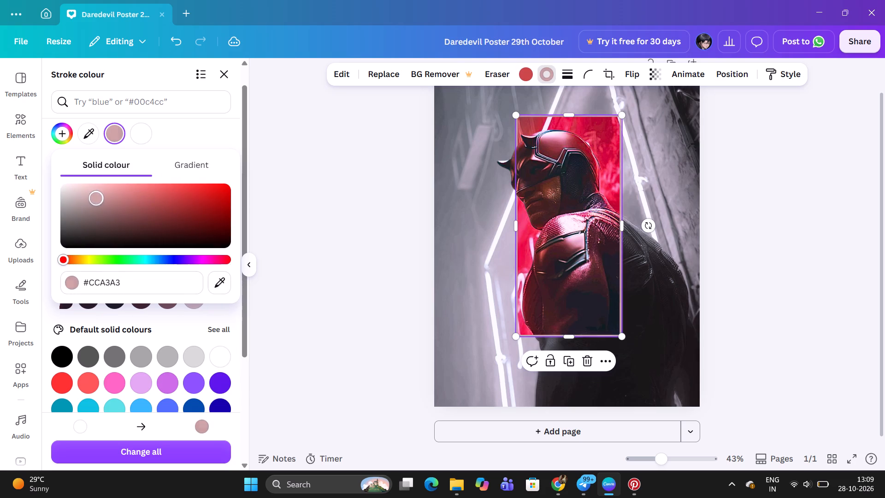
pyautogui.moveTo(101, 202); pyautogui.dragTo(68, 204)
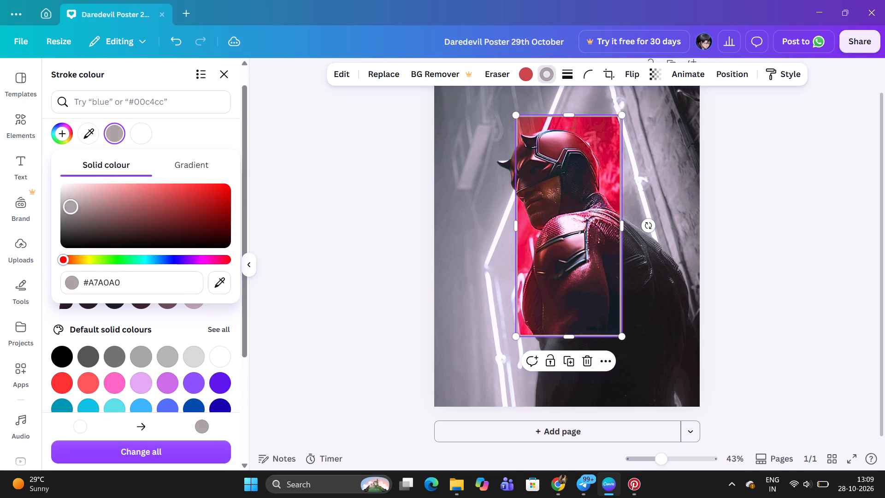
pyautogui.moveTo(68, 204); pyautogui.dragTo(73, 189)
pyautogui.click(335, 149)
pyautogui.click(335, 149)
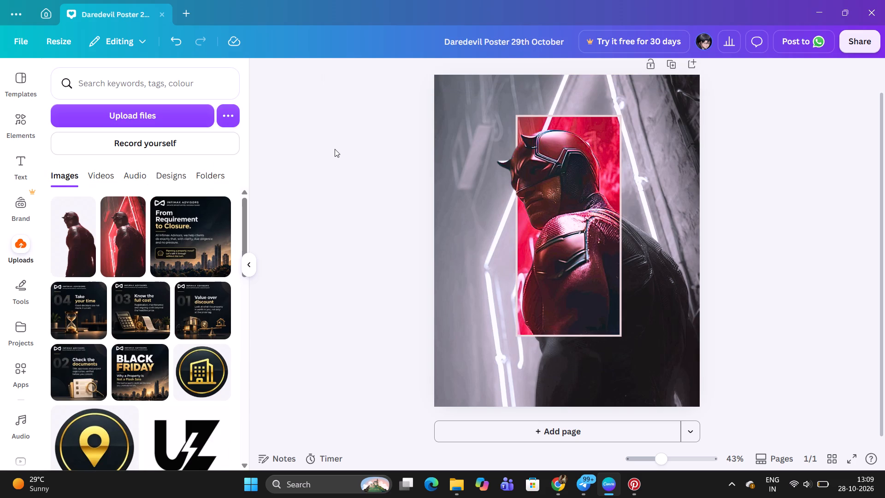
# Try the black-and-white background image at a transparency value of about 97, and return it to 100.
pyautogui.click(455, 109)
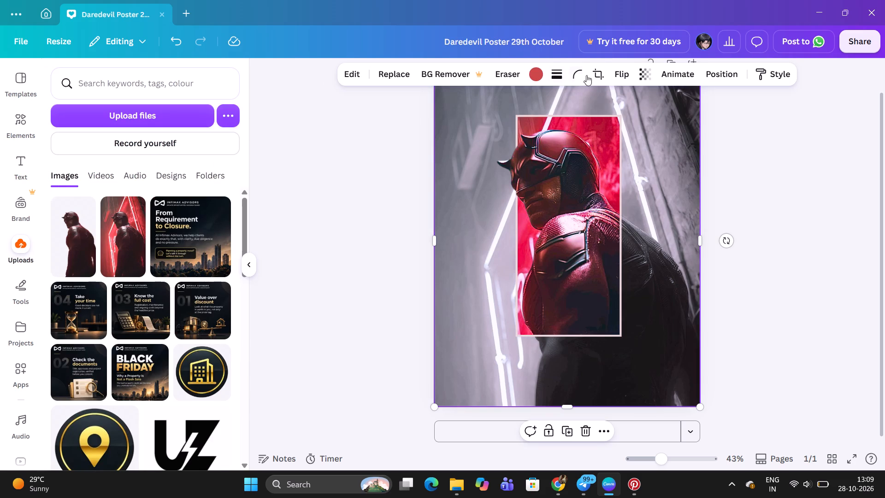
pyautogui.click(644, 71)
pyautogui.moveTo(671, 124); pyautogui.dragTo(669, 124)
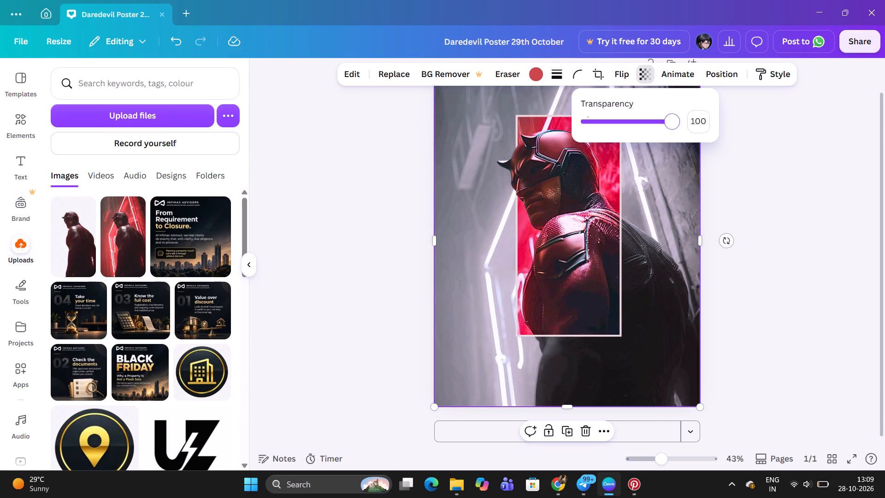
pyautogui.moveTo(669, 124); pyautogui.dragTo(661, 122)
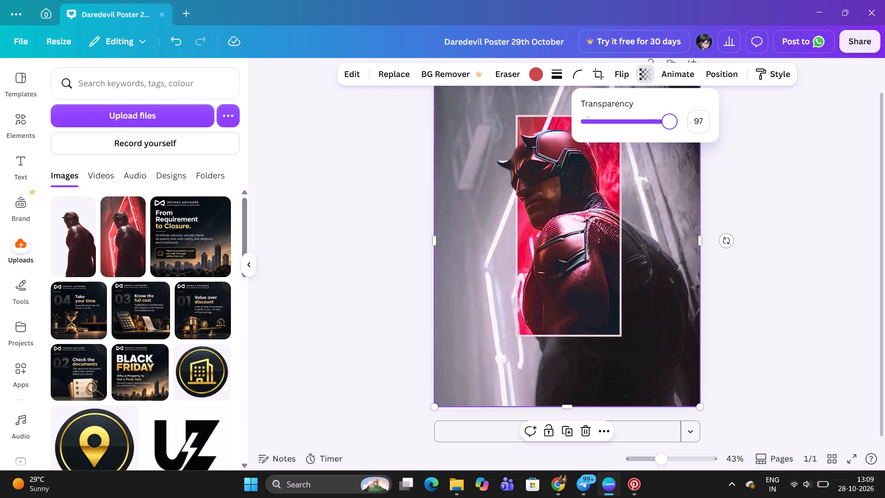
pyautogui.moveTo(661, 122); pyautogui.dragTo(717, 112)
# Delete the red photo set as the page background from the bottom layer, beneath the black-and-white image.
pyautogui.hotkey('alt', '1')
pyautogui.click(345, 185)
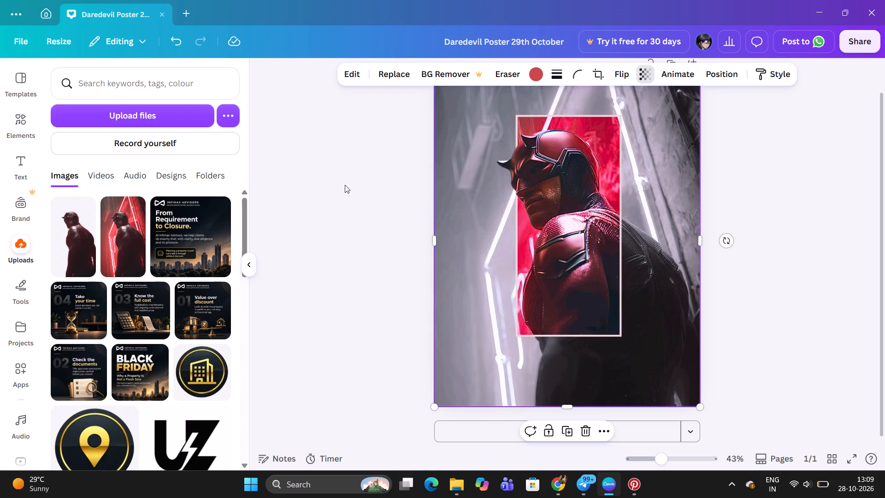
pyautogui.hotkey('alt', '1')
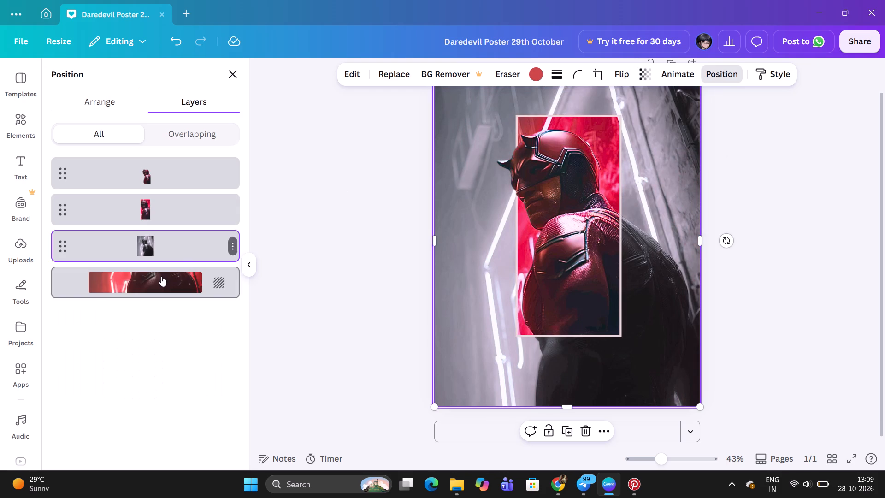
pyautogui.click(161, 277)
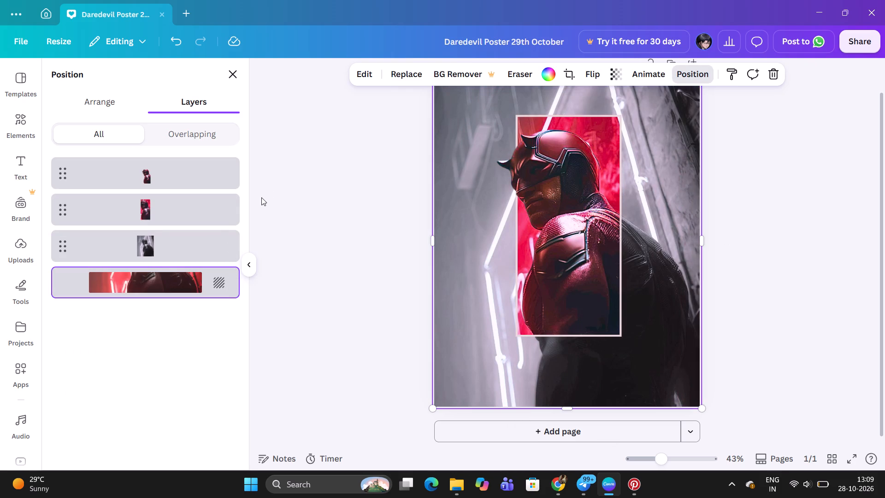
pyautogui.press('Delete')
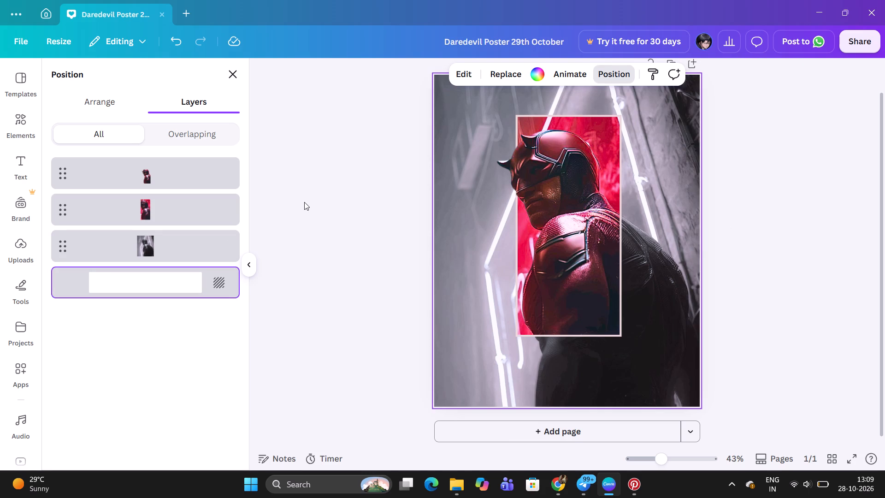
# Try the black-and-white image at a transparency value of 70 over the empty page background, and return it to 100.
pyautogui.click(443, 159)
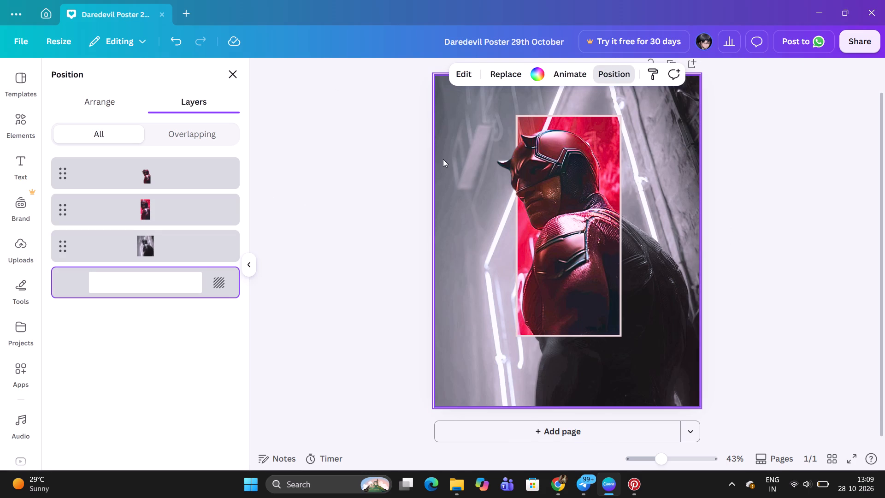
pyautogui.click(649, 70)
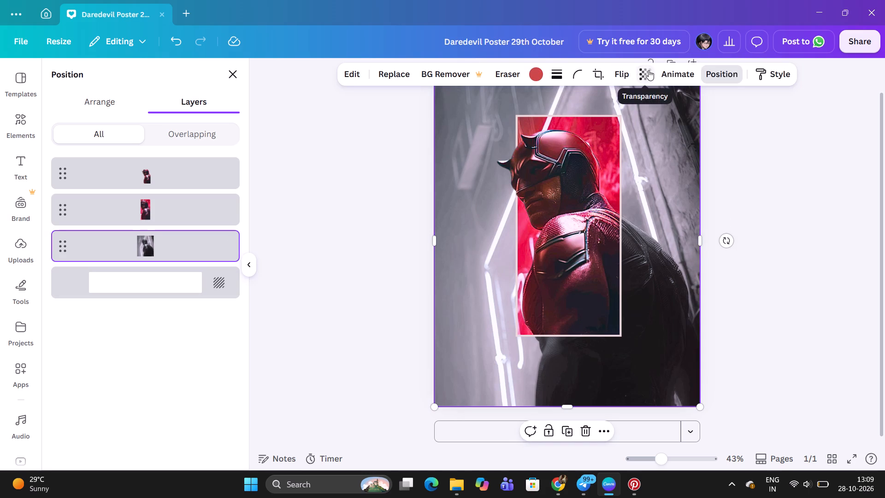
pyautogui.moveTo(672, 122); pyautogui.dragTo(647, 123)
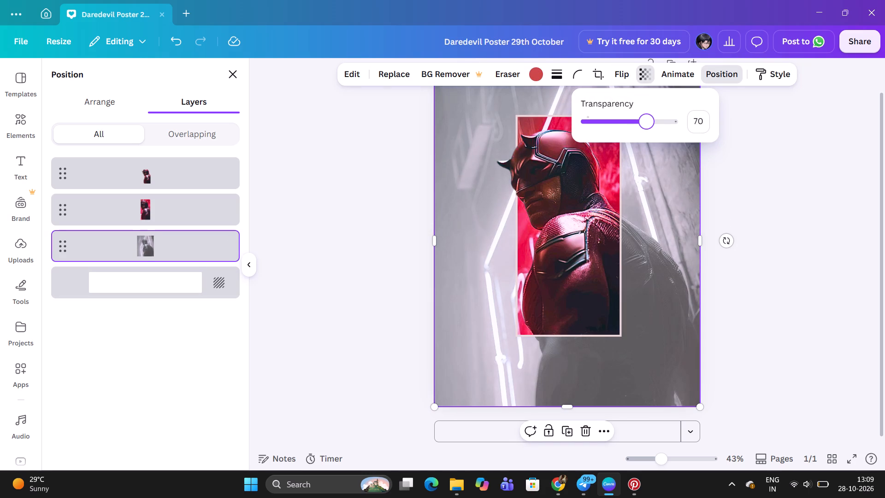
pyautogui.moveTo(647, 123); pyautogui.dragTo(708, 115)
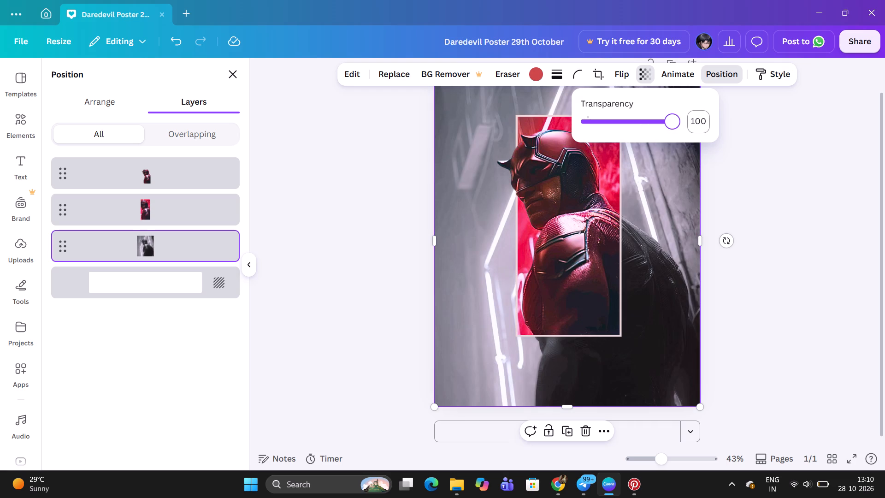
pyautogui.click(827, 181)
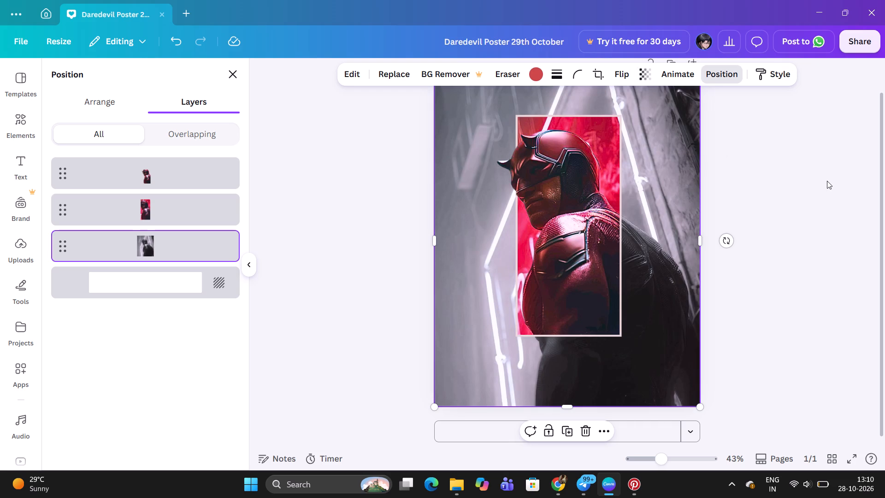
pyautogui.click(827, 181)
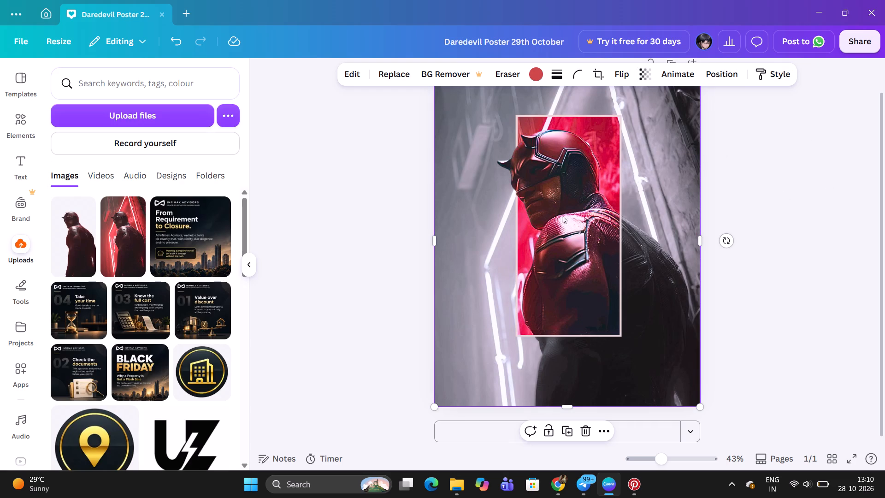
# Adjust the black-and-white background image's vignette, trying a strong negative value and settling on about 15.
pyautogui.click(347, 78)
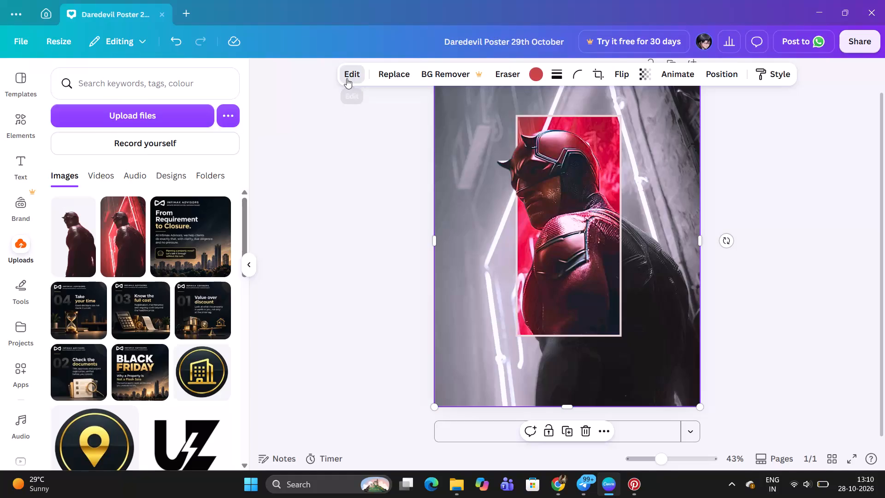
pyautogui.scroll(-3, 151, 228)
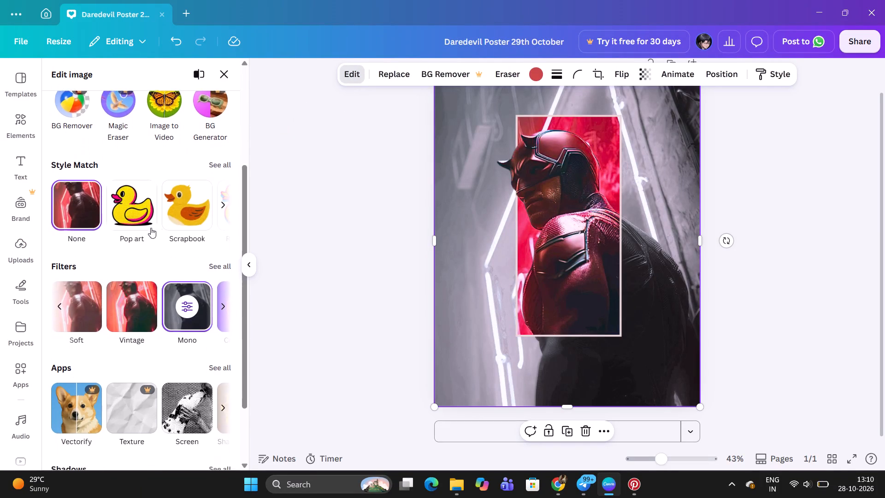
pyautogui.scroll(-1, 151, 228)
pyautogui.scroll(1, 151, 228)
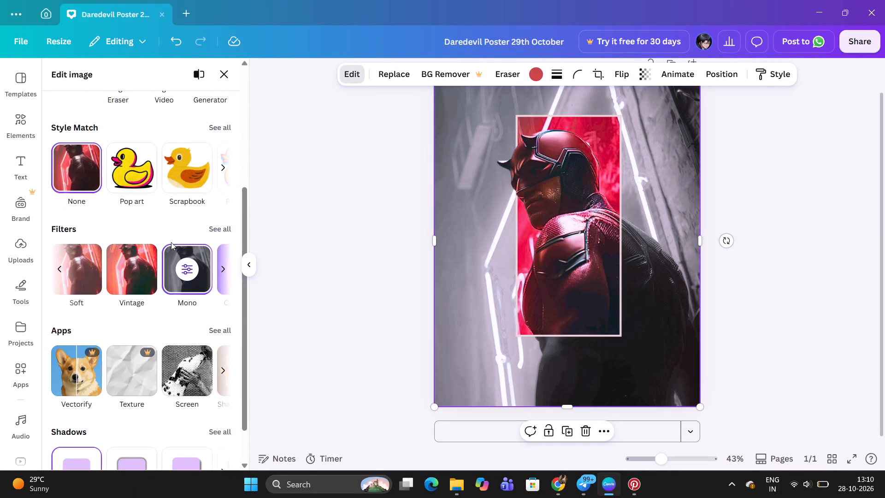
pyautogui.scroll(1, 88, 184)
pyautogui.scroll(1, 71, 115)
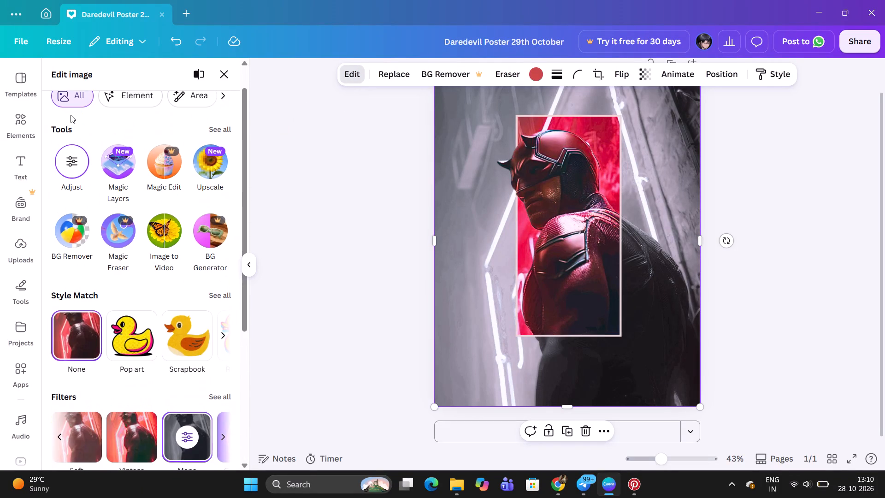
pyautogui.click(82, 150)
pyautogui.scroll(-3, 105, 278)
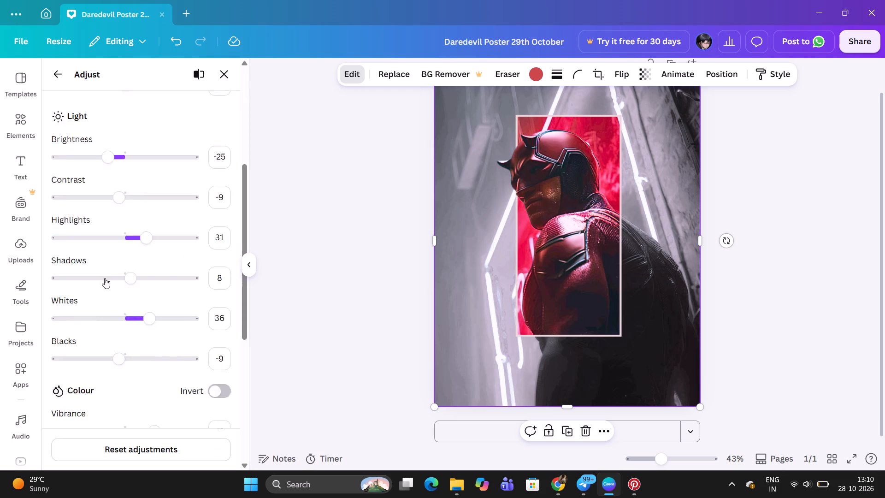
pyautogui.scroll(-4, 105, 278)
pyautogui.moveTo(121, 411); pyautogui.dragTo(126, 411)
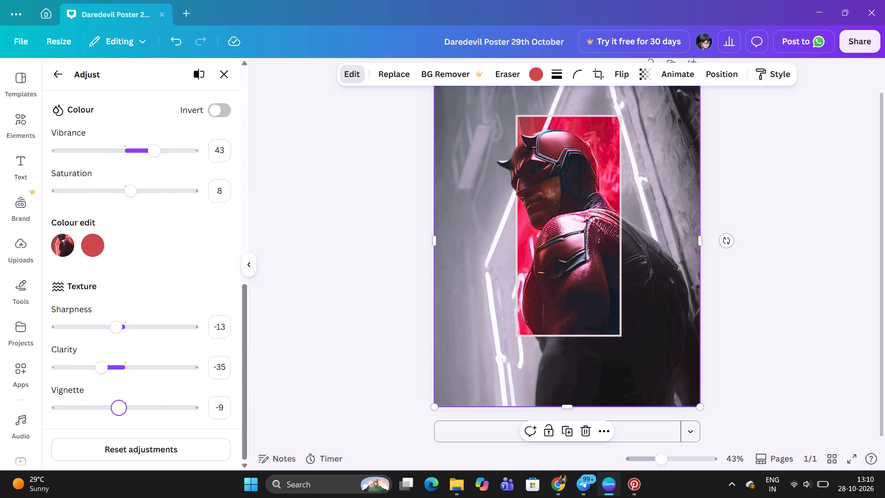
pyautogui.moveTo(126, 411); pyautogui.dragTo(68, 404)
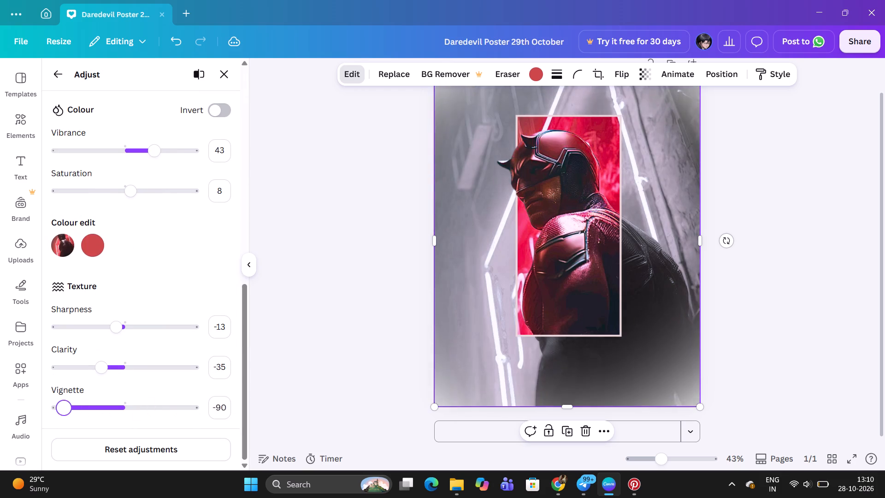
pyautogui.moveTo(68, 404); pyautogui.dragTo(137, 404)
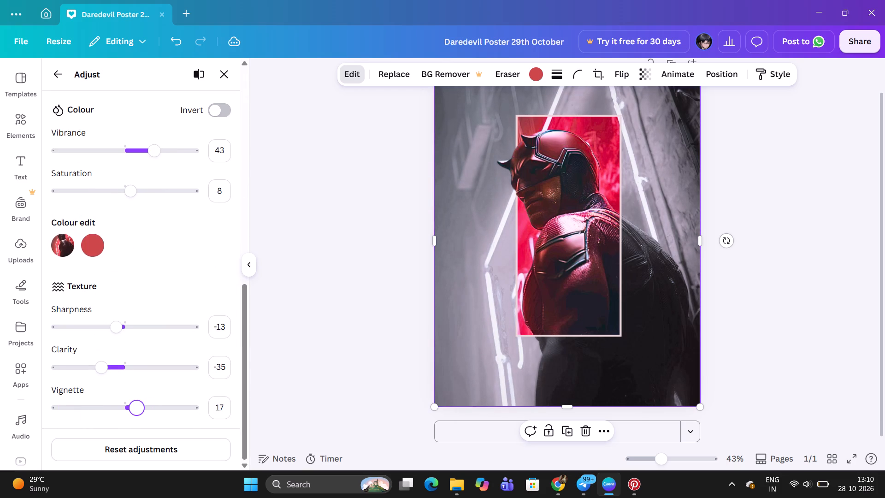
pyautogui.press('Left')
pyautogui.press('Left')
# Set the black-and-white background image's Blacks adjustment to 12, after trying stronger values in both directions.
pyautogui.scroll(2, 137, 404)
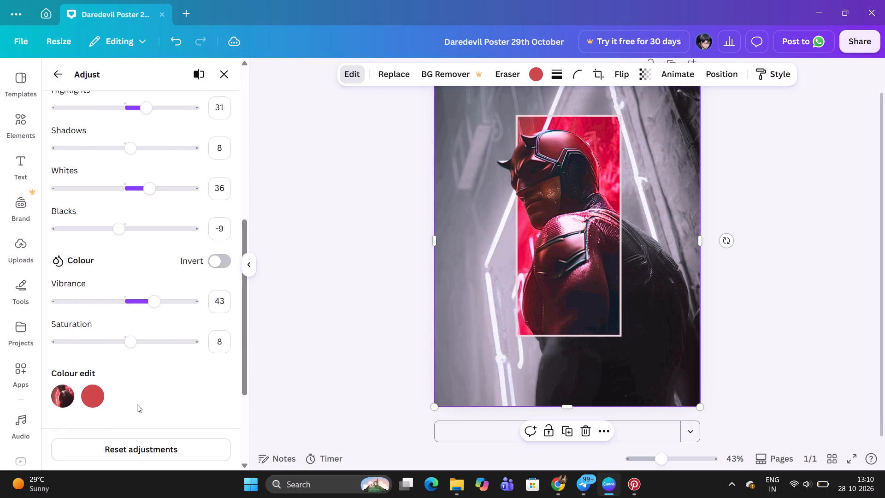
pyautogui.scroll(1, 137, 404)
pyautogui.moveTo(120, 274); pyautogui.dragTo(164, 268)
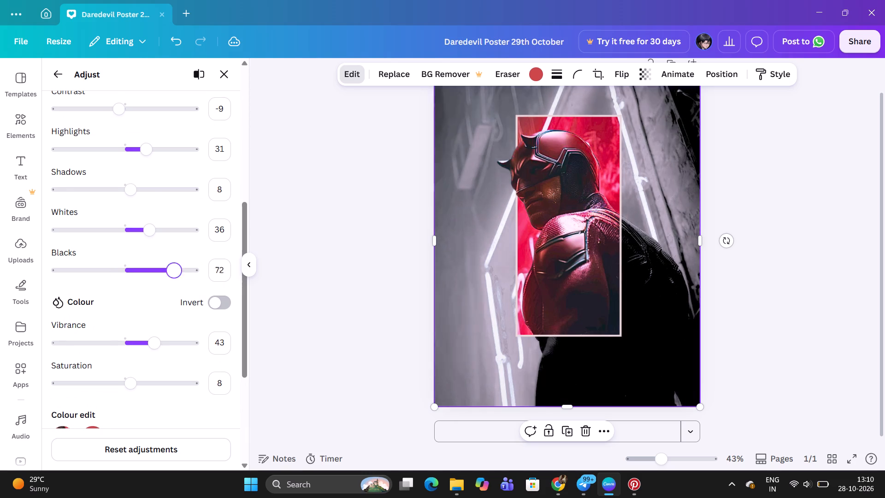
pyautogui.moveTo(164, 268); pyautogui.dragTo(113, 269)
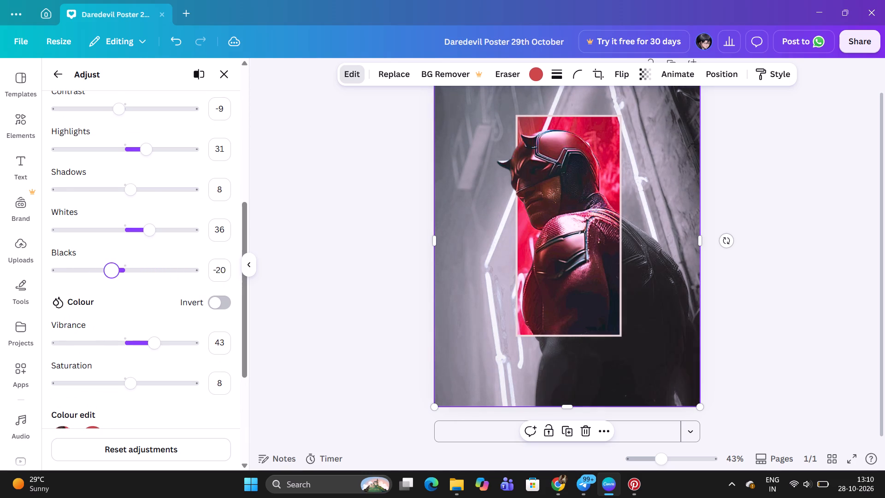
pyautogui.moveTo(113, 269); pyautogui.dragTo(131, 272)
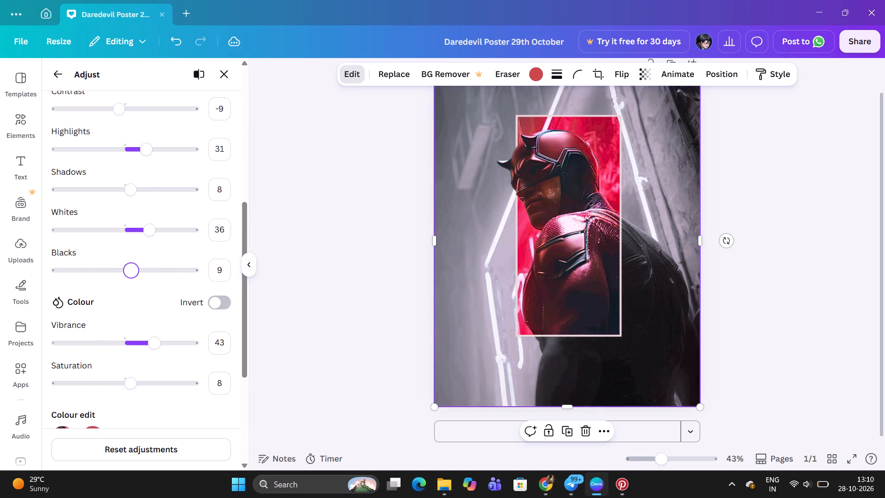
pyautogui.click(473, 263)
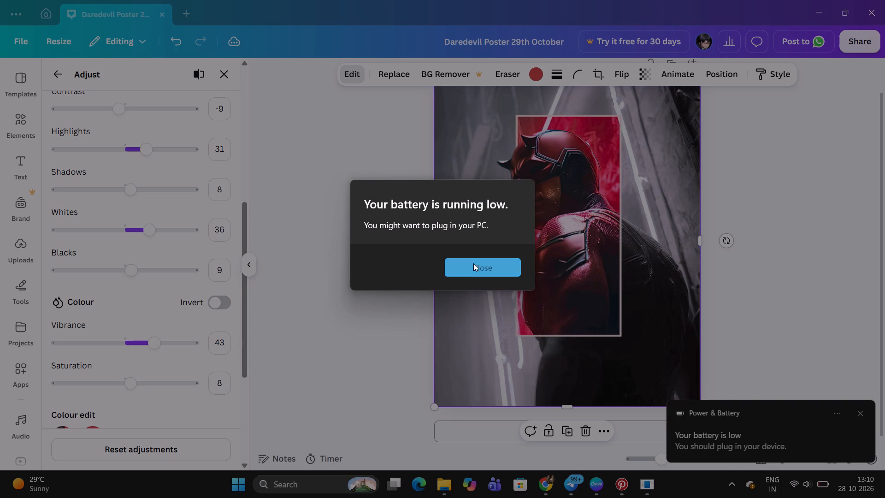
pyautogui.click(131, 270)
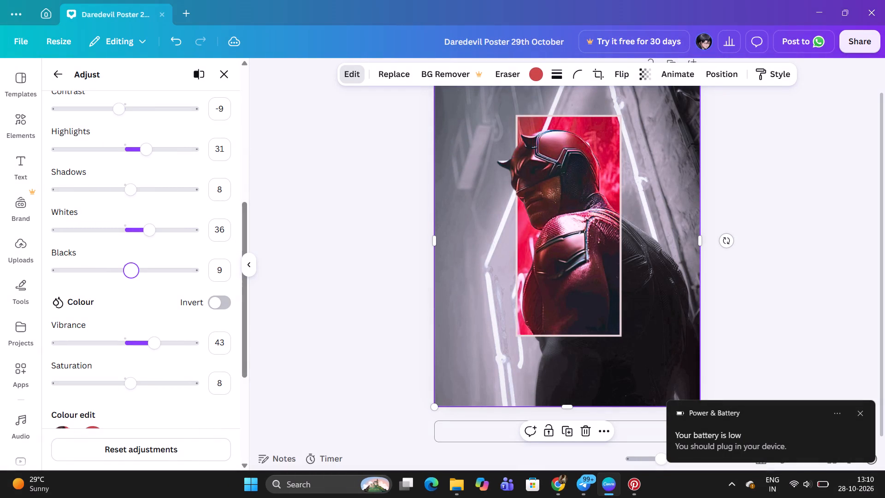
pyautogui.press('Right')
pyautogui.press('Right')
pyautogui.press('Right')
# Lower the black-and-white background image's Shadows adjustment to -46.
pyautogui.scroll(1, 131, 270)
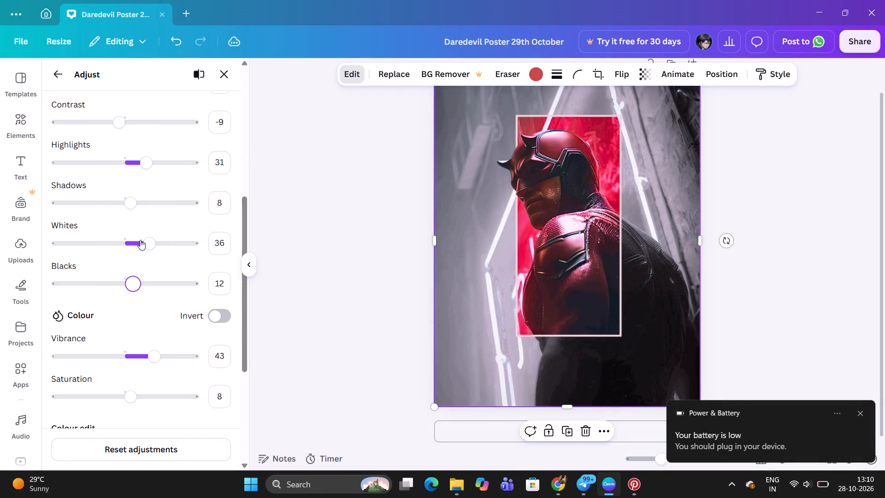
pyautogui.moveTo(133, 207); pyautogui.dragTo(66, 202)
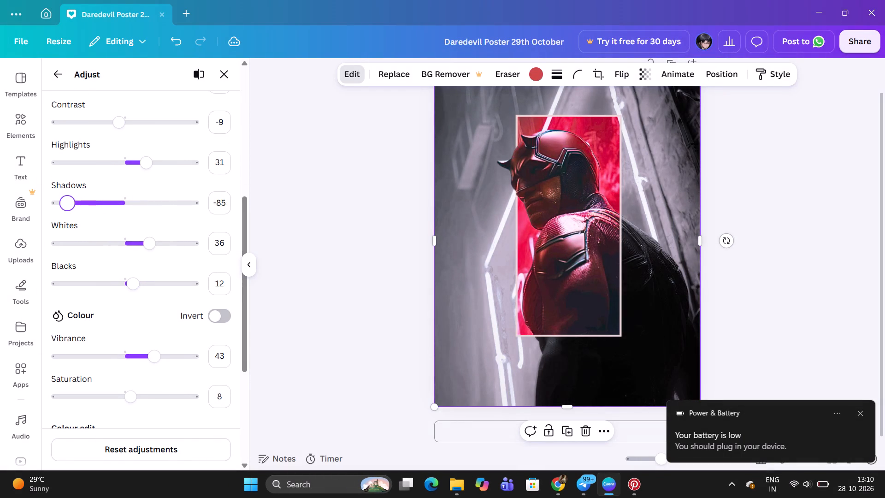
pyautogui.moveTo(66, 202); pyautogui.dragTo(87, 199)
pyautogui.moveTo(87, 199); pyautogui.dragTo(83, 196)
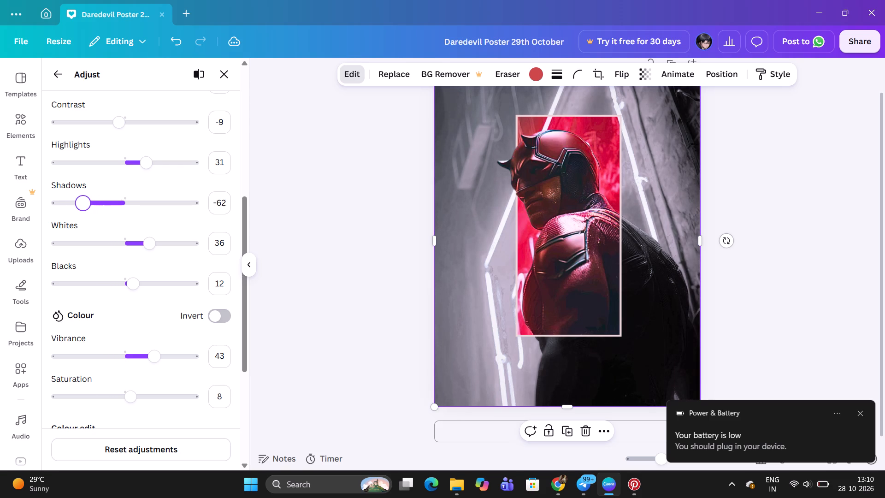
pyautogui.moveTo(83, 196); pyautogui.dragTo(89, 197)
pyautogui.press('Right')
pyautogui.press('Right')
pyautogui.press('Right')
pyautogui.press('Right')
pyautogui.press('Right')
# Set the black-and-white background image's contrast to -7 and deselect the image.
pyautogui.scroll(2, 89, 197)
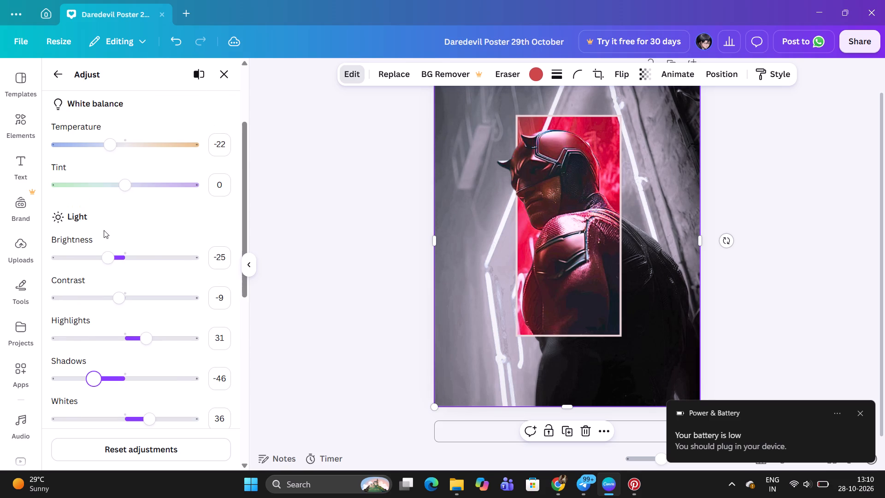
pyautogui.click(121, 303)
pyautogui.scroll(3, 120, 300)
pyautogui.click(313, 254)
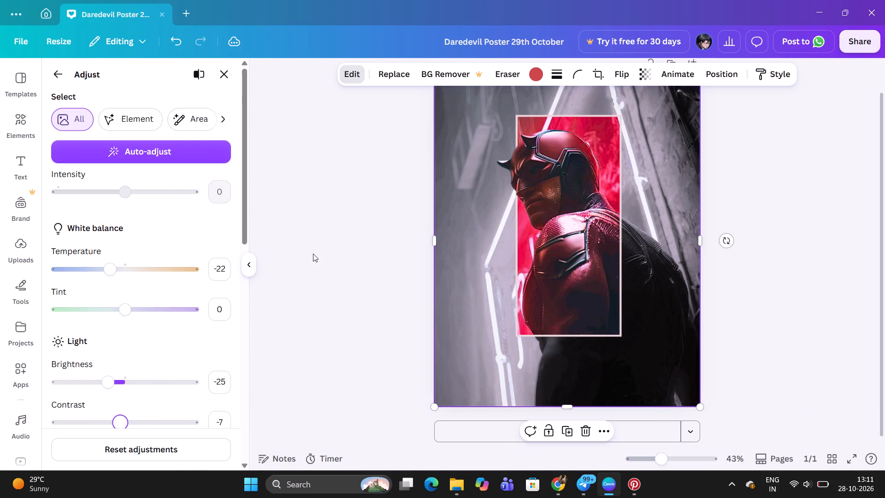
pyautogui.click(313, 254)
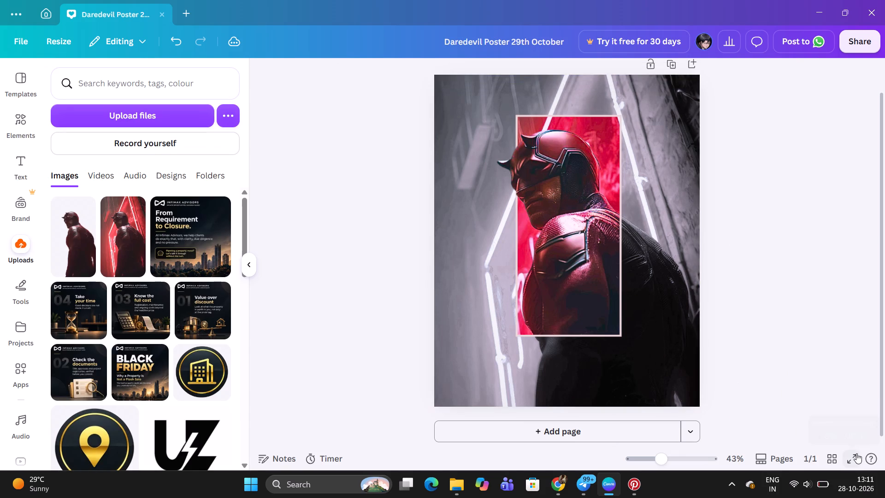
# Preview the poster in full screen to check the adjusted background, and return to the editor.
pyautogui.click(856, 453)
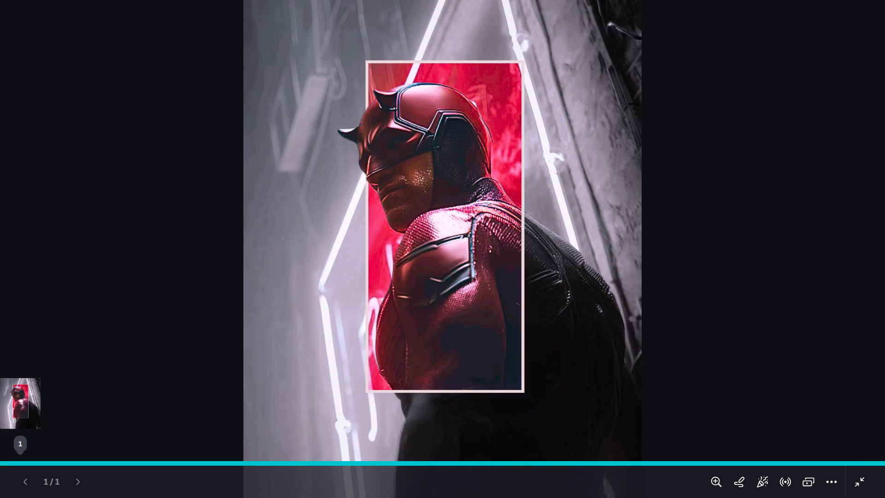
pyautogui.click(865, 486)
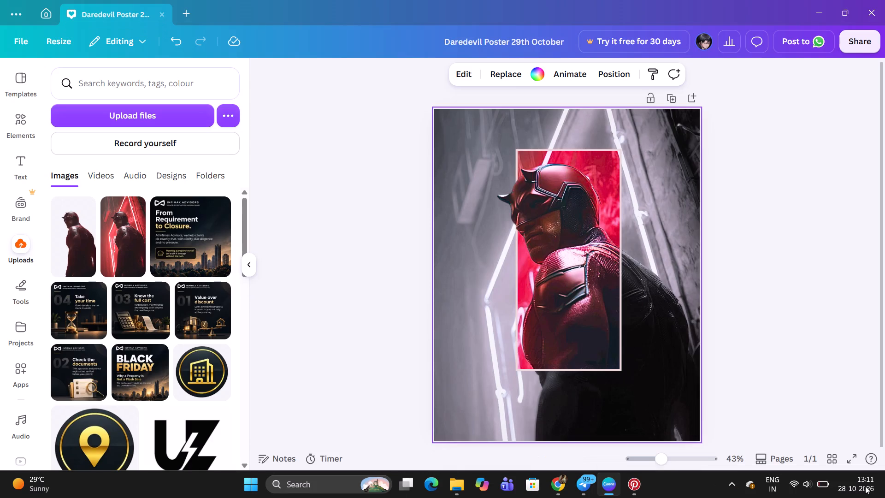